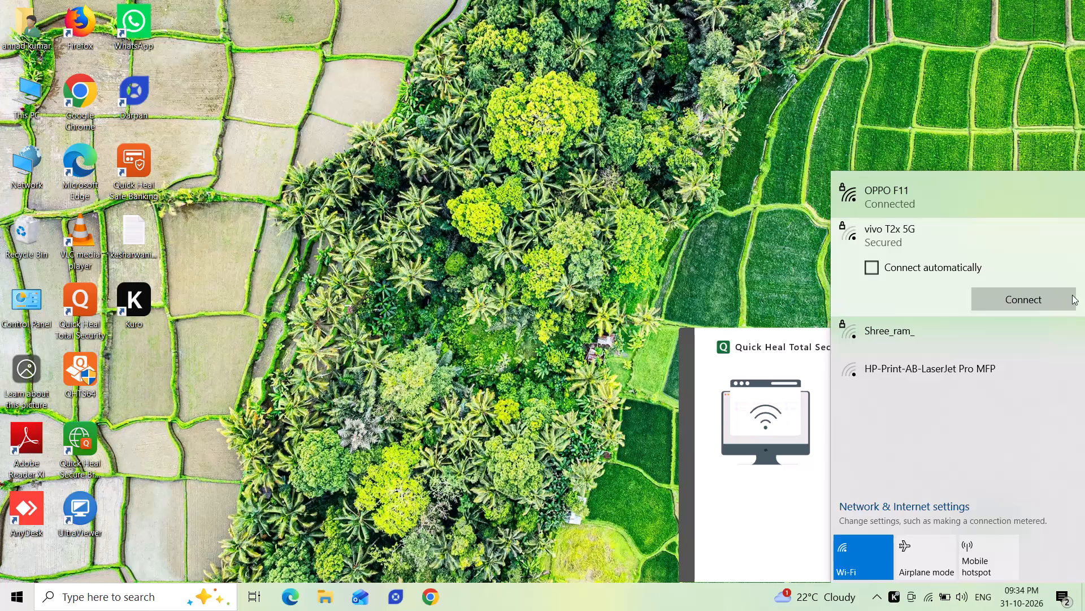
# Close the Wi-Fi network list and dismiss the Quick Heal Total Security alert about a new Wi-Fi network.
pyautogui.click(705, 240)
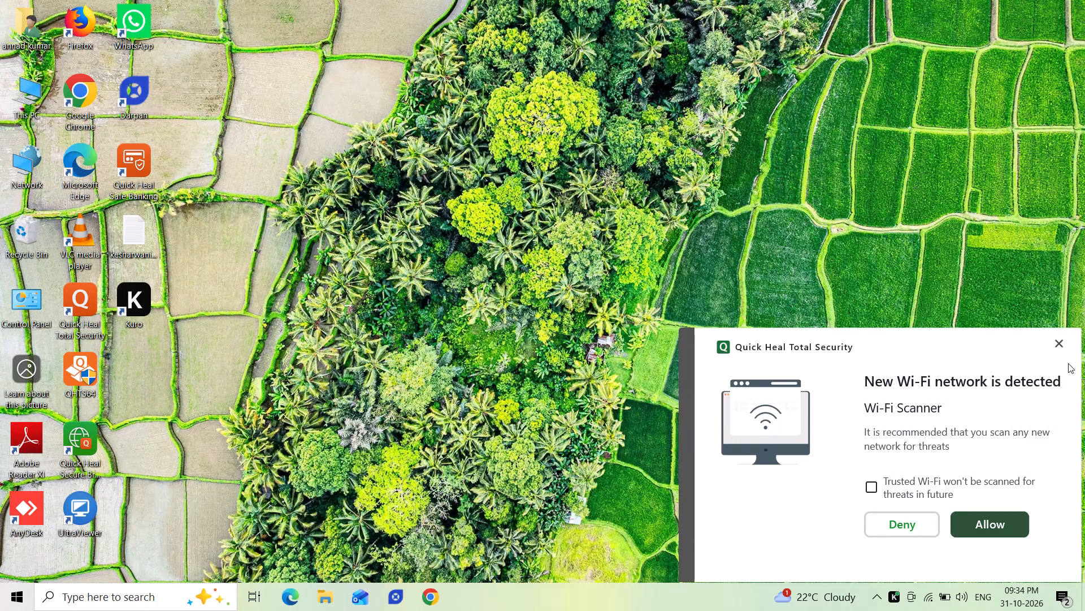
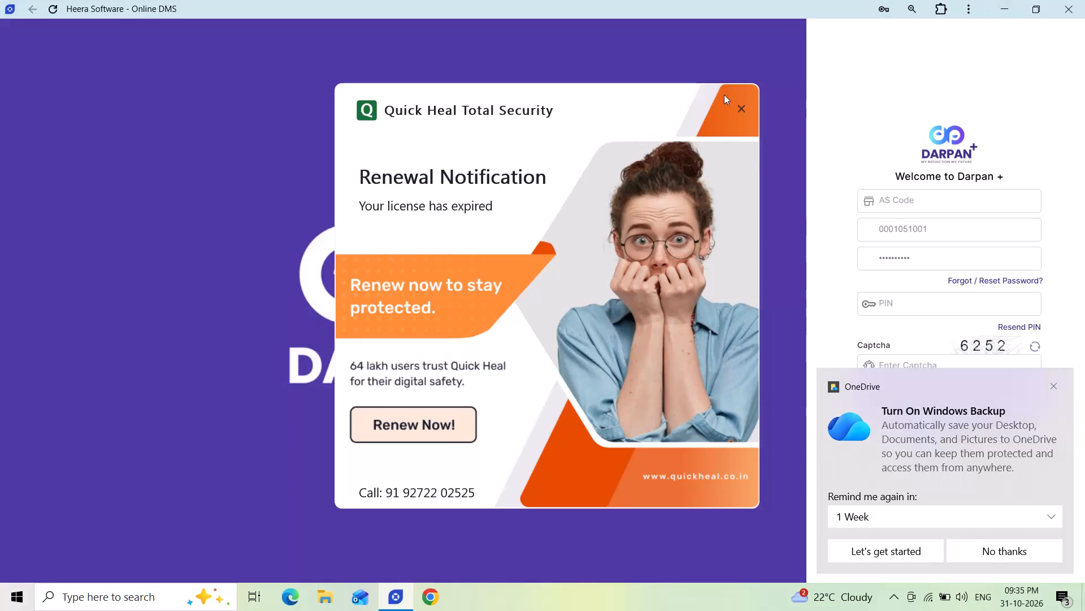
# Dismiss the Quick Heal renewal notification and the OneDrive backup reminder covering the login page.
pyautogui.click(747, 107)
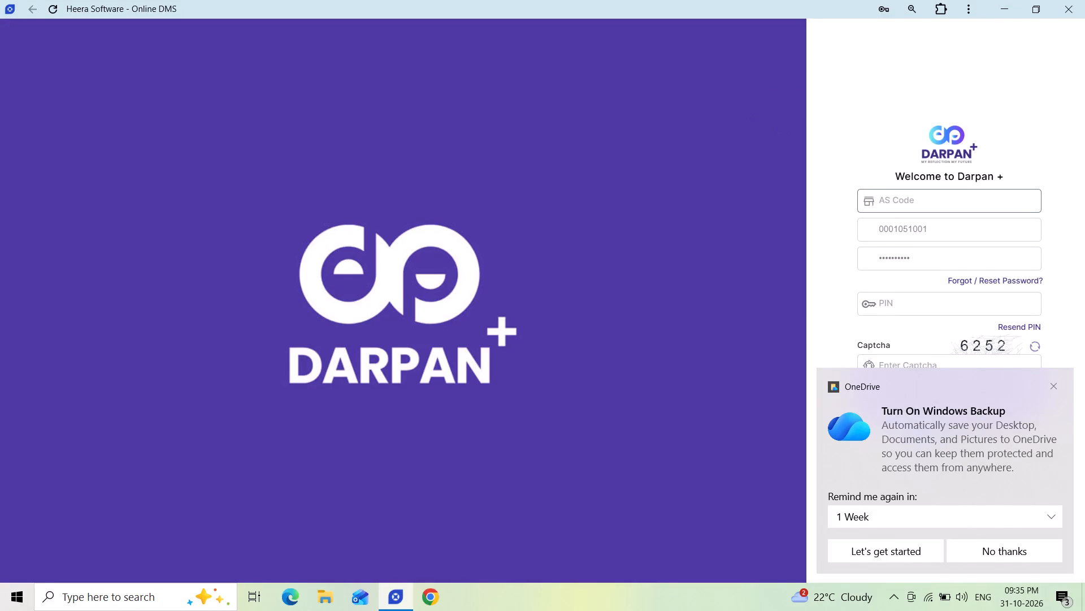
pyautogui.click(934, 200)
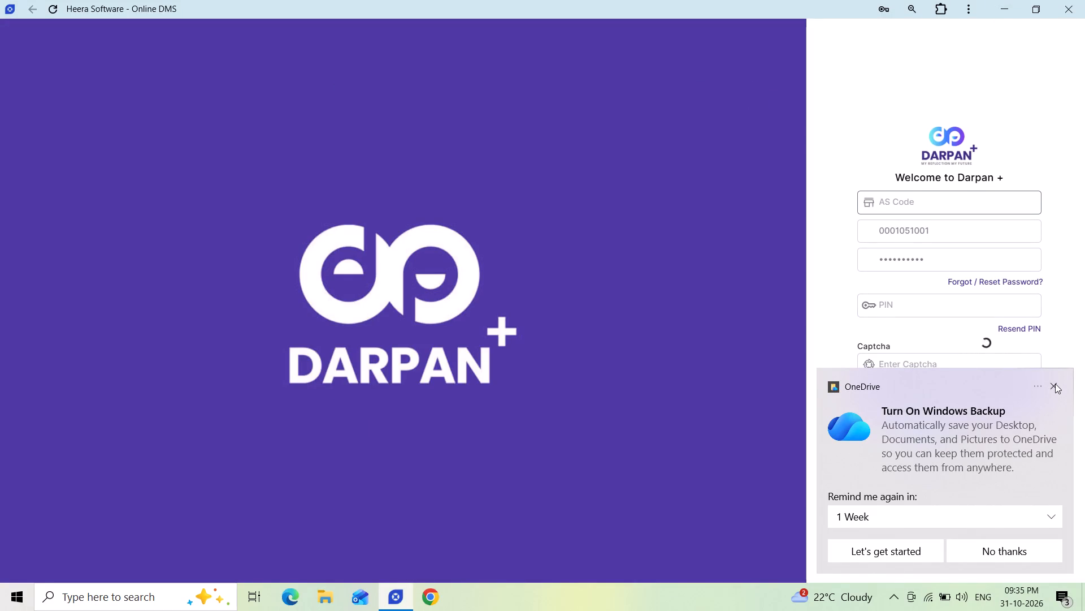
pyautogui.click(1055, 384)
# Enter the account's AS code in the Darpan+ login form.
pyautogui.click(917, 199)
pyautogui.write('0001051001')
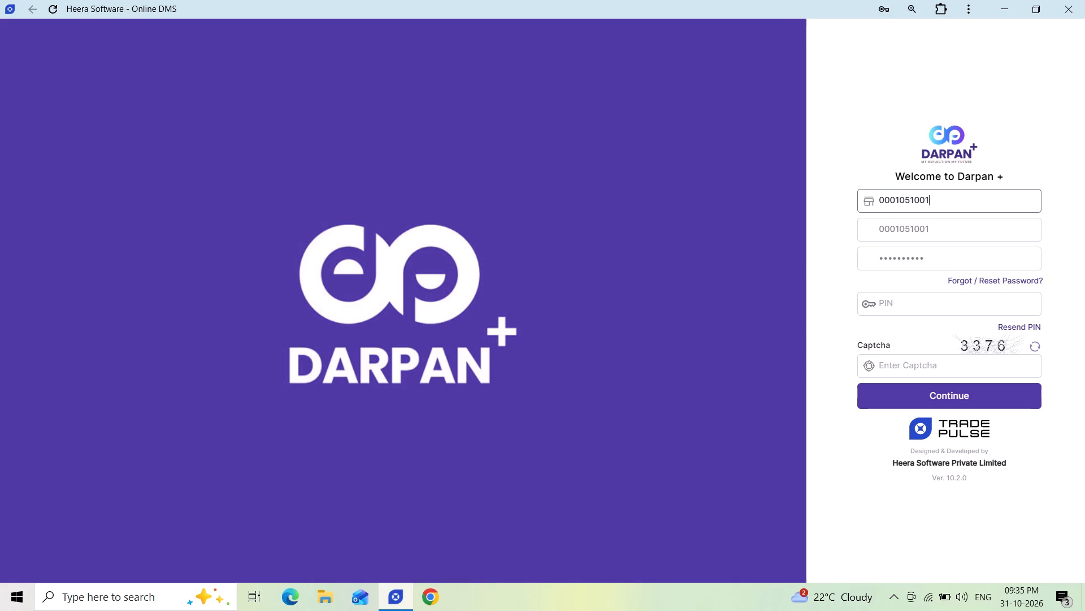
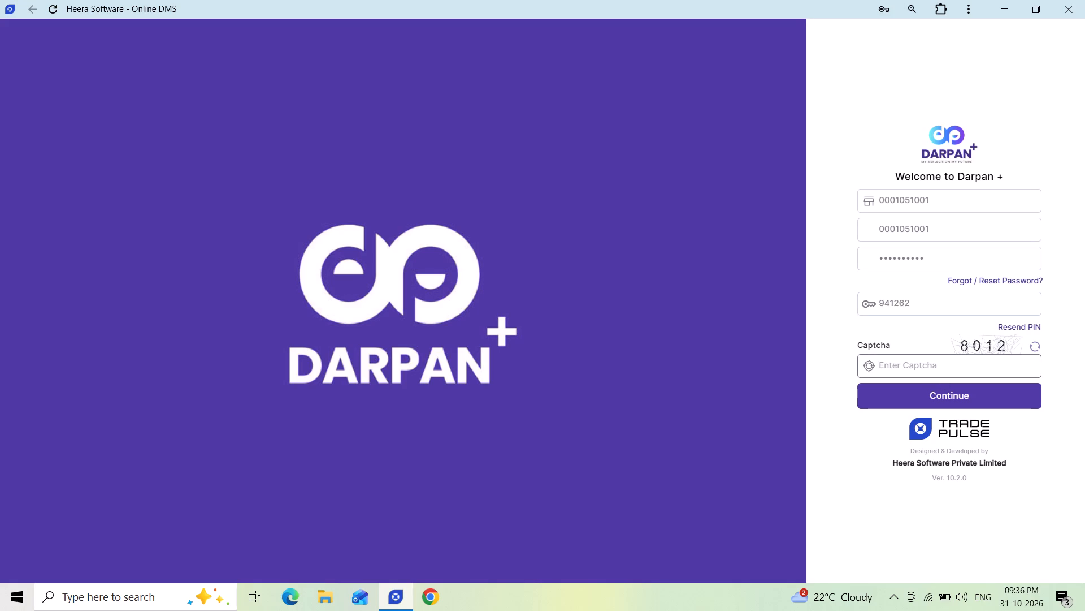
# Enter the displayed captcha, submit the Darpan+ login, and dismiss the login notification.
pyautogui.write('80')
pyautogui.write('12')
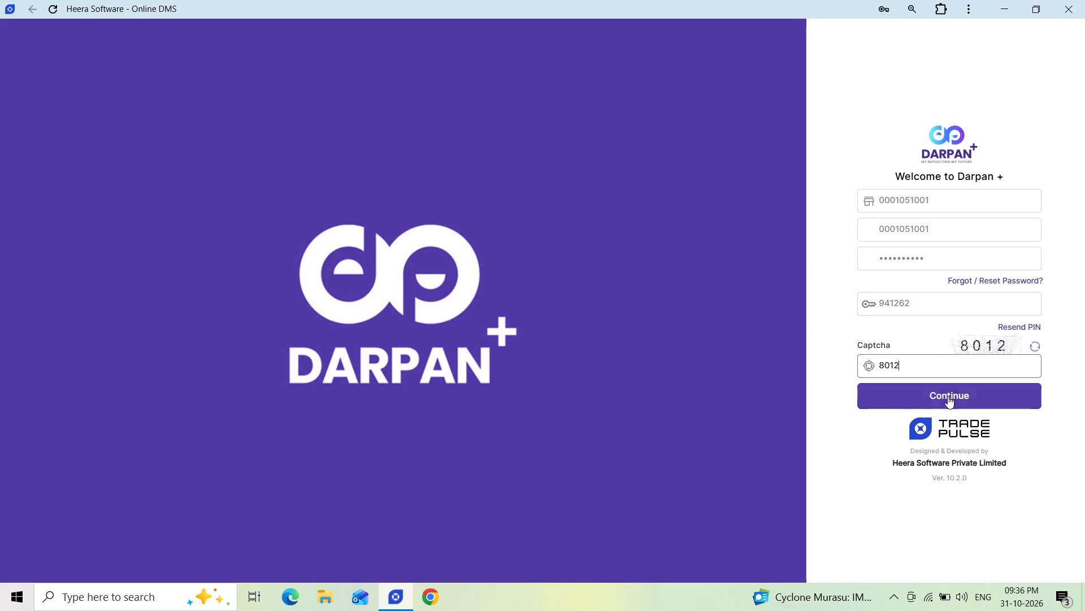
pyautogui.click(948, 396)
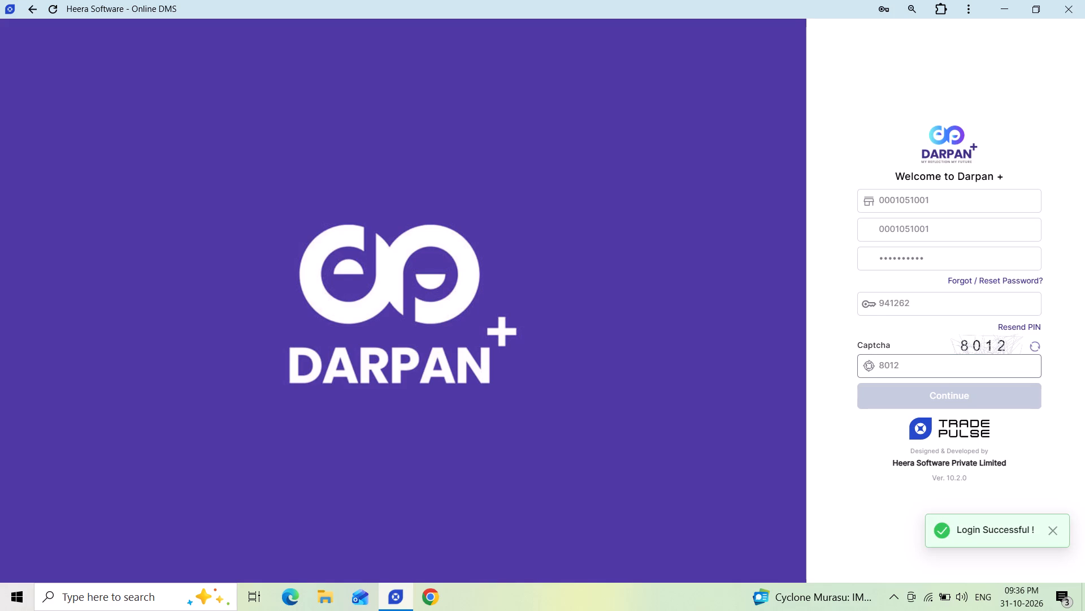
pyautogui.click(1051, 527)
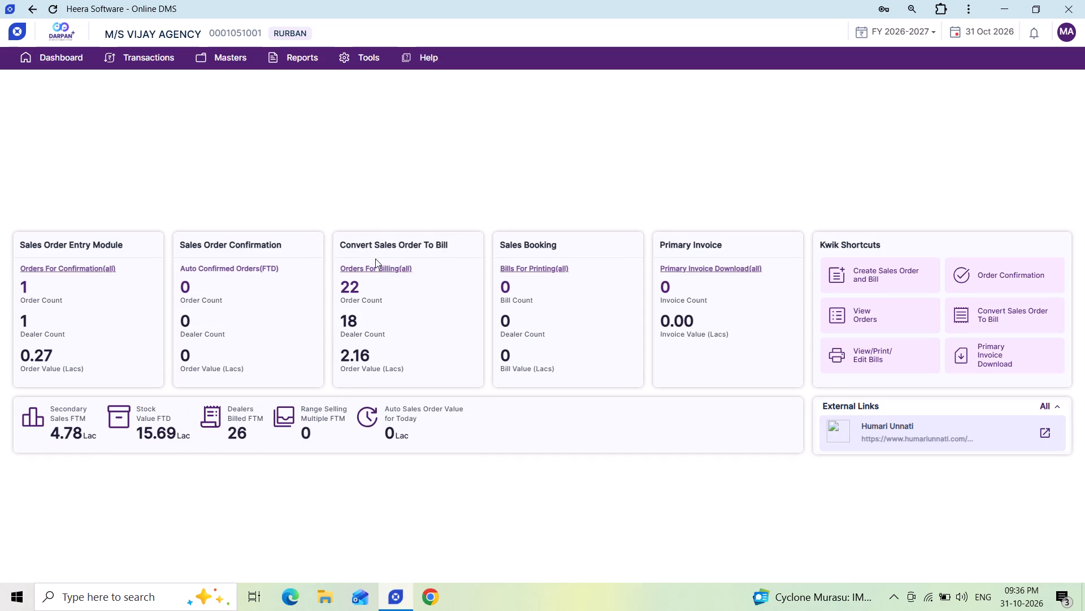
# Open the list of all orders for billing from the dashboard's Convert Sales Order To Bill card.
pyautogui.click(375, 269)
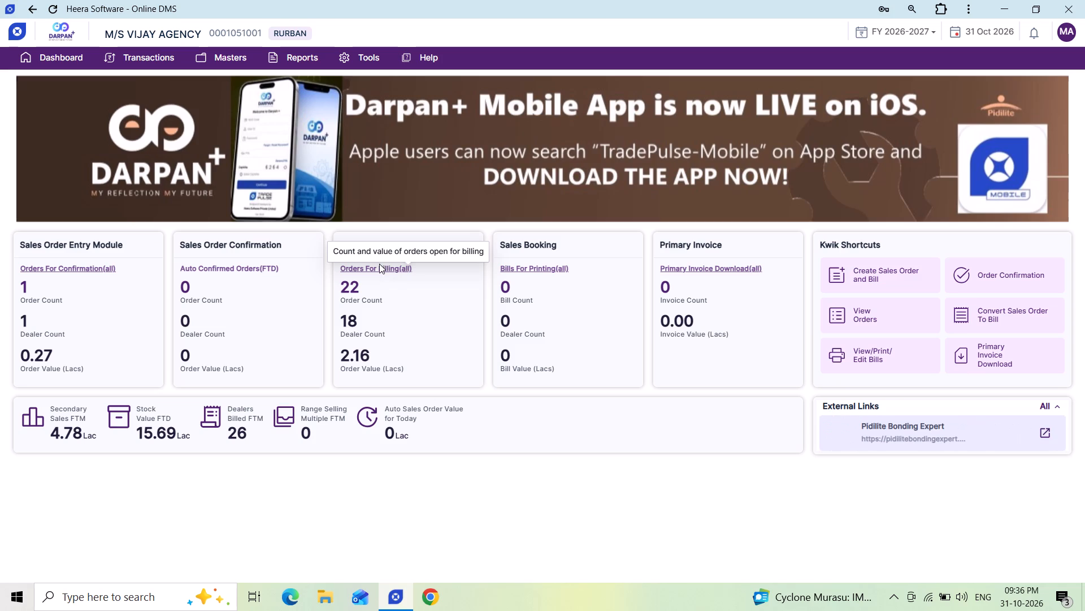
pyautogui.click(375, 267)
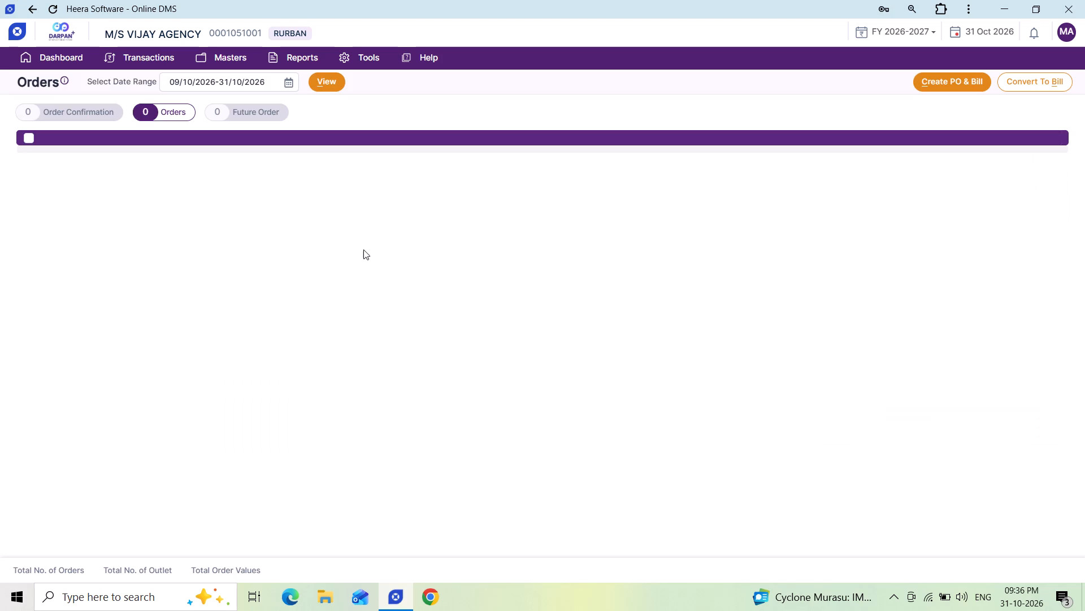
# Review the details of the NAV DURGA HARDWARE AND SANITARY dealer order dated 31/10/2026, and return to the orders list.
pyautogui.scroll(-19, 363, 249)
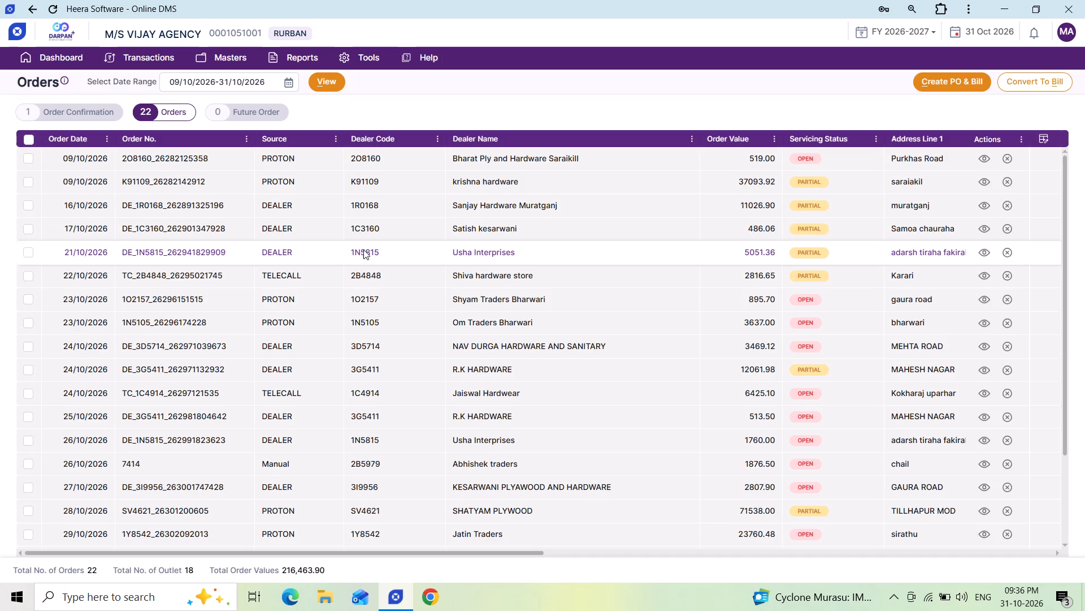
pyautogui.scroll(-7, 363, 249)
pyautogui.scroll(-20, 420, 266)
pyautogui.scroll(-1, 420, 266)
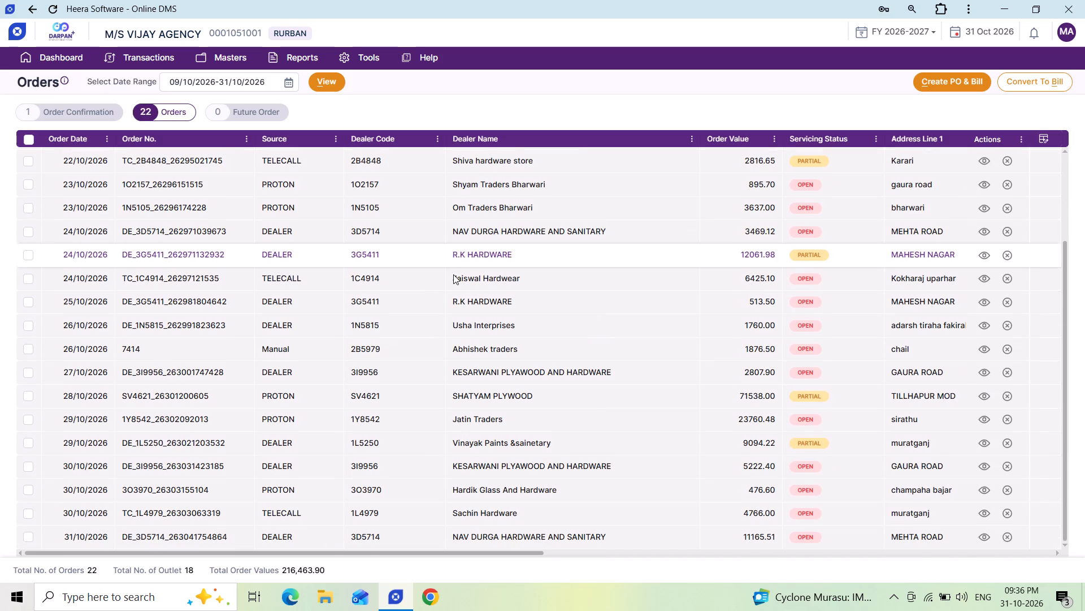
pyautogui.click(979, 539)
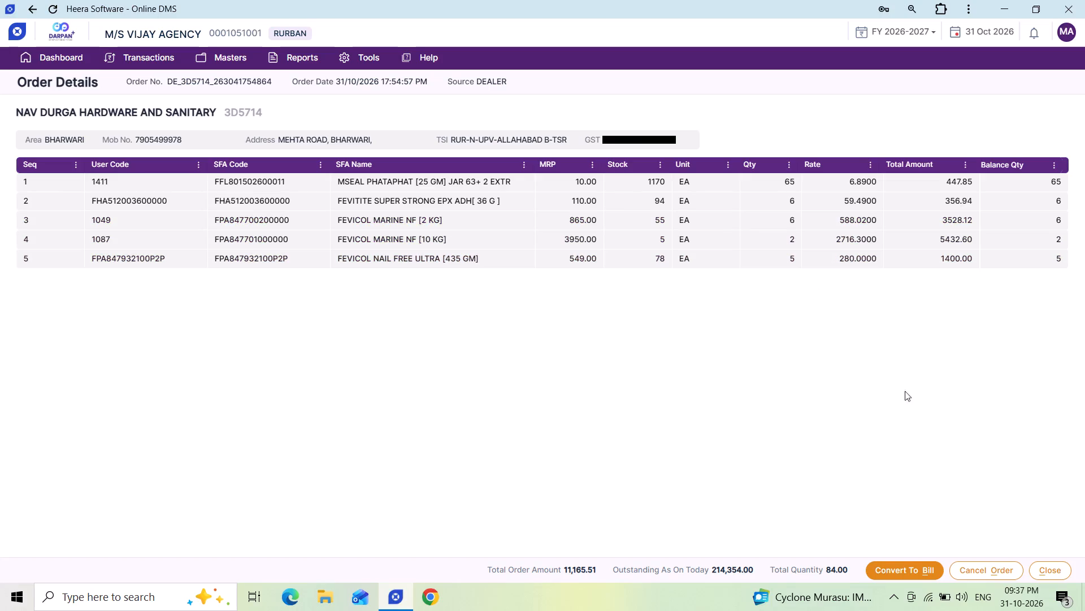
pyautogui.click(1047, 566)
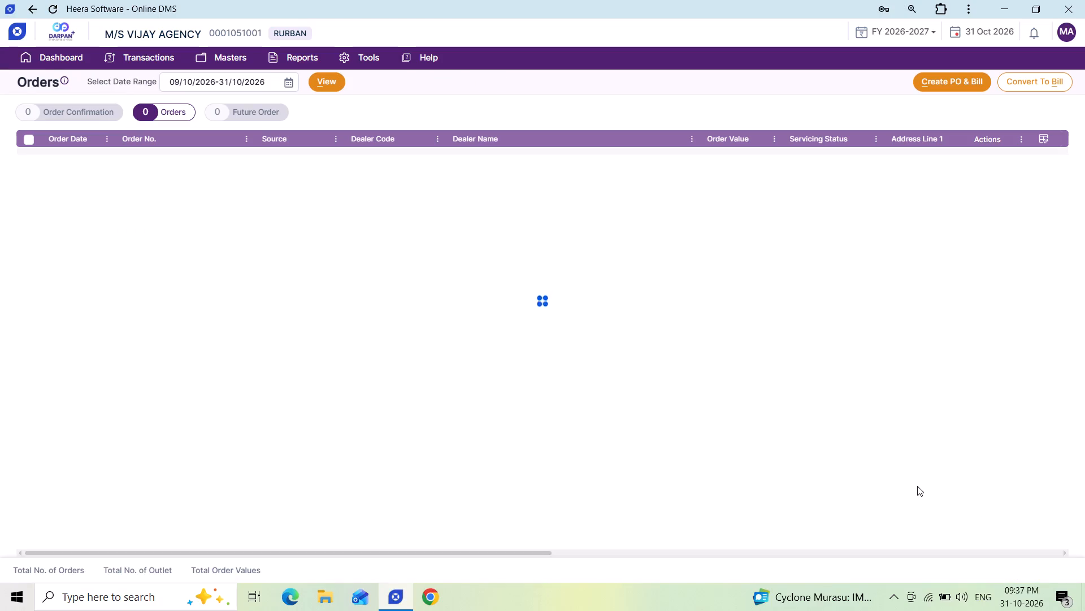
# Review the details of the NAV DURGA HARDWARE AND SANITARY order awaiting confirmation, and return to the Order Confirmation list.
pyautogui.scroll(-13, 866, 453)
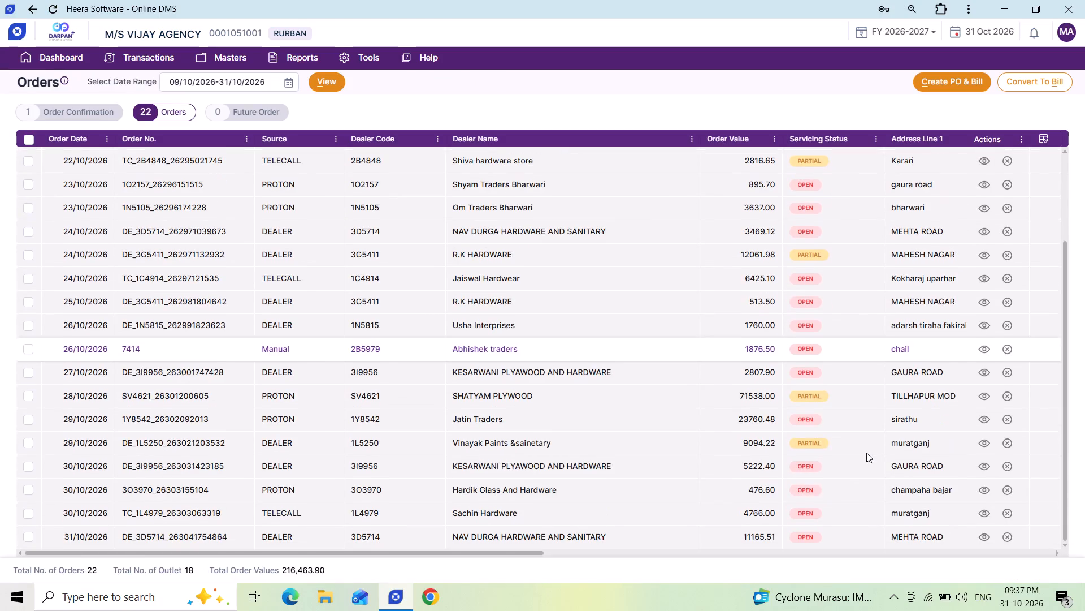
pyautogui.scroll(8, 244, 204)
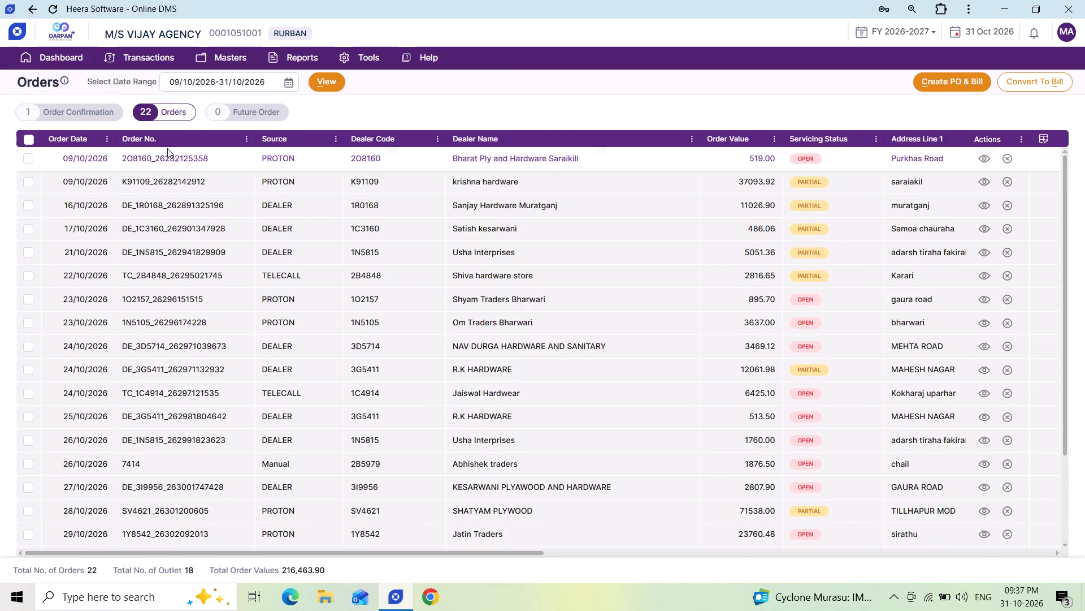
pyautogui.click(63, 115)
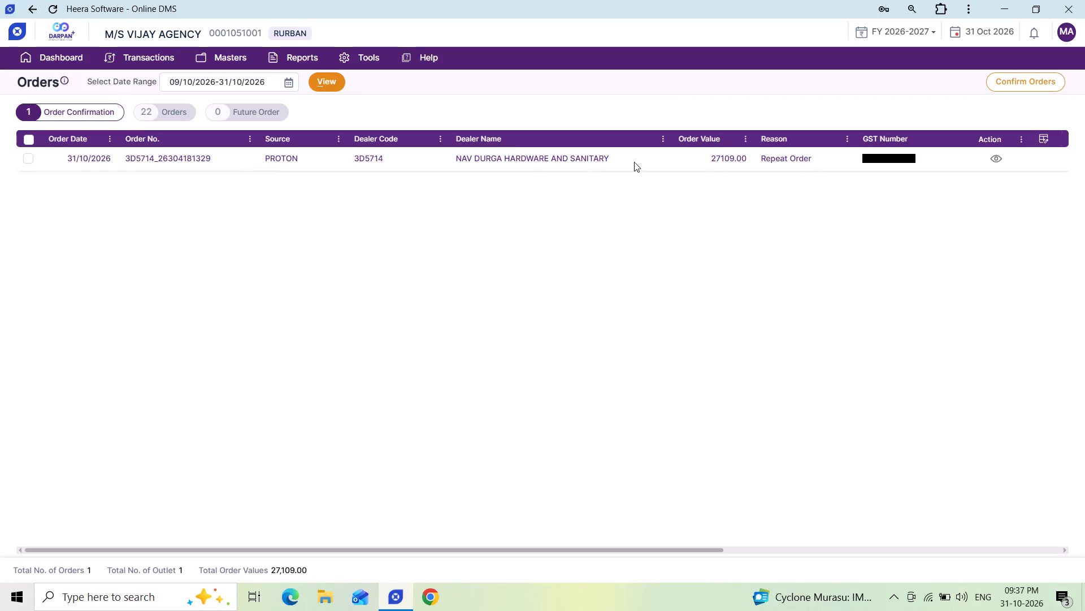
pyautogui.click(996, 159)
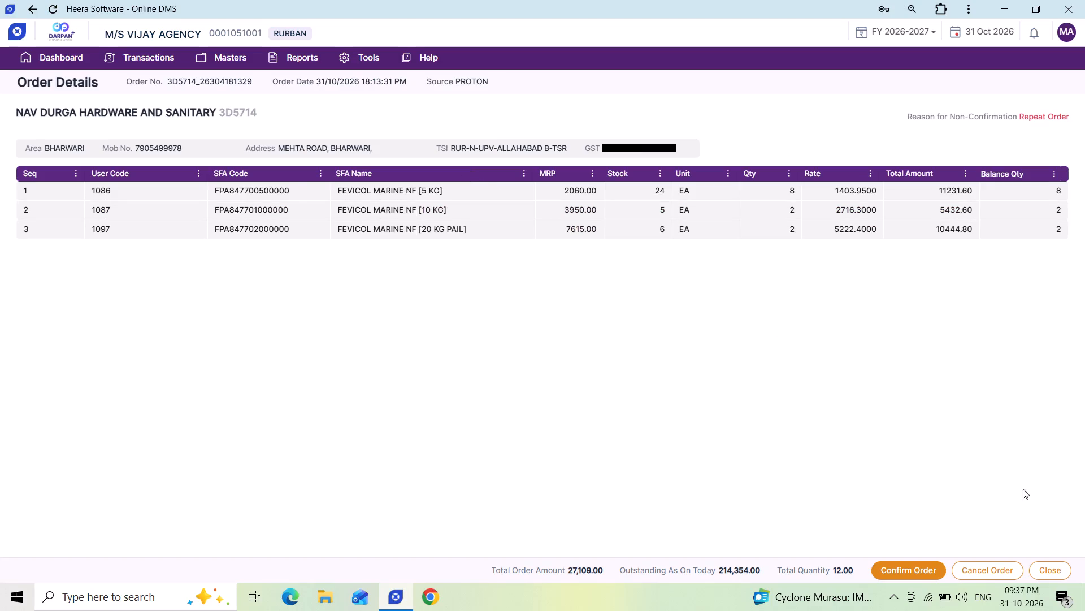
pyautogui.click(1047, 569)
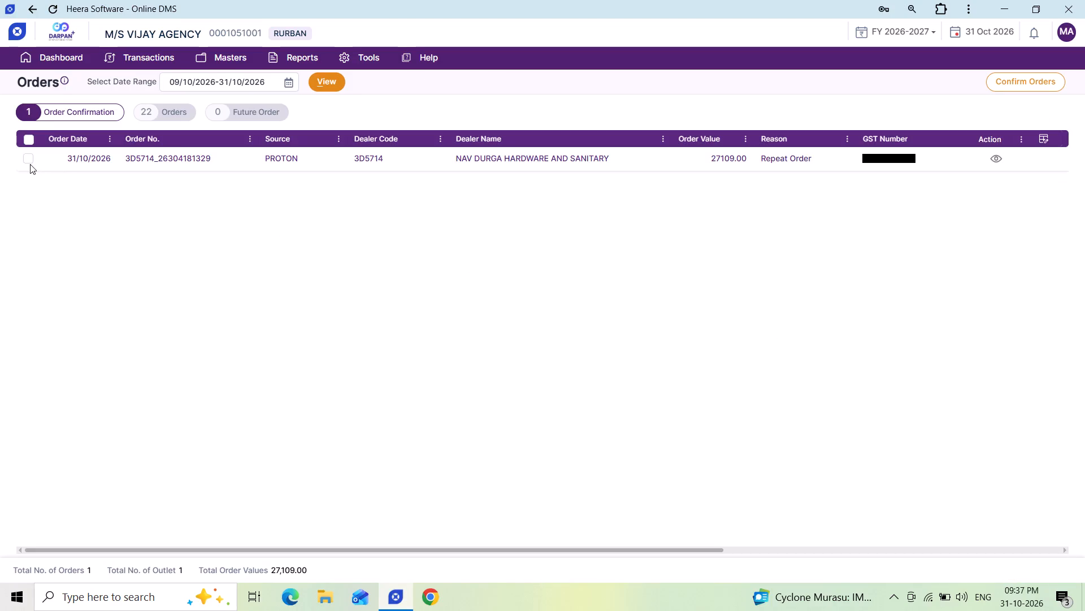
pyautogui.click(26, 161)
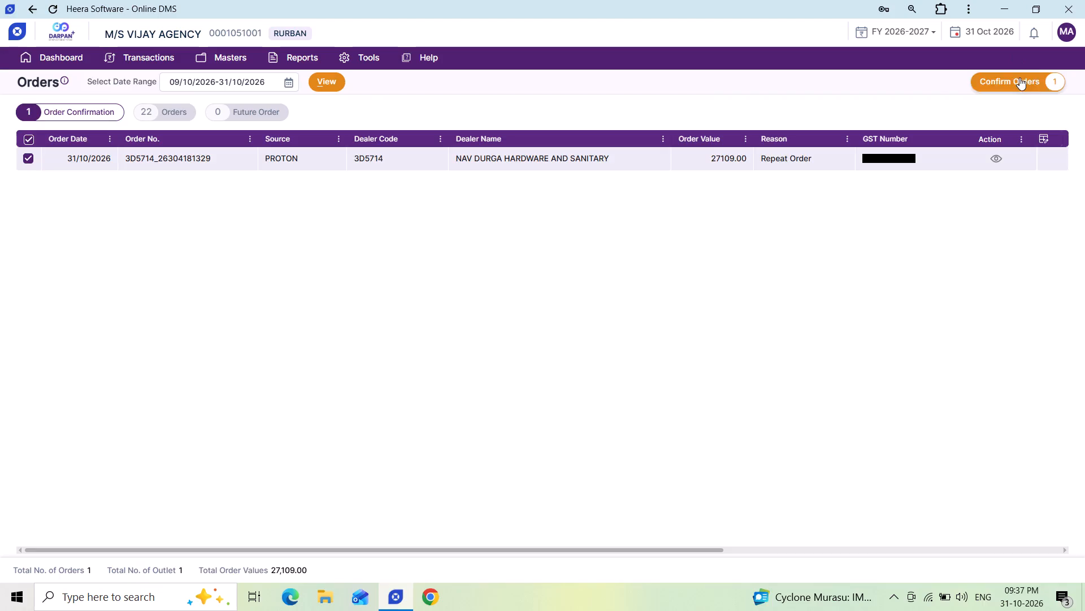
pyautogui.click(1019, 78)
# Select the NAV DURGA HARDWARE AND SANITARY order dated 24/10/2026 and both dated 31/10/2026, and start converting them to a bill.
pyautogui.scroll(-3, 960, 225)
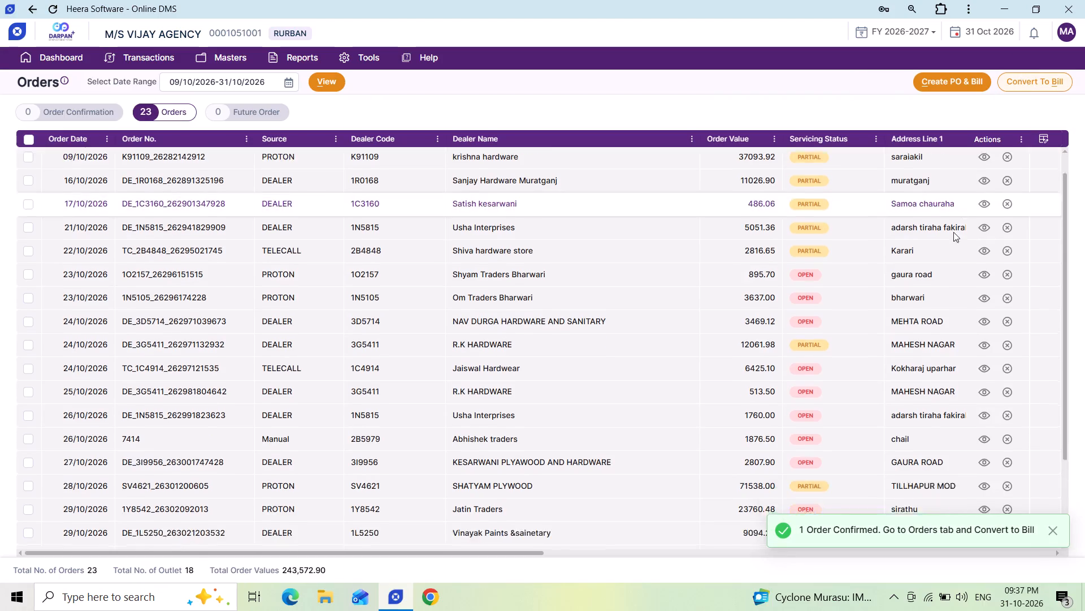
pyautogui.scroll(-12, 953, 232)
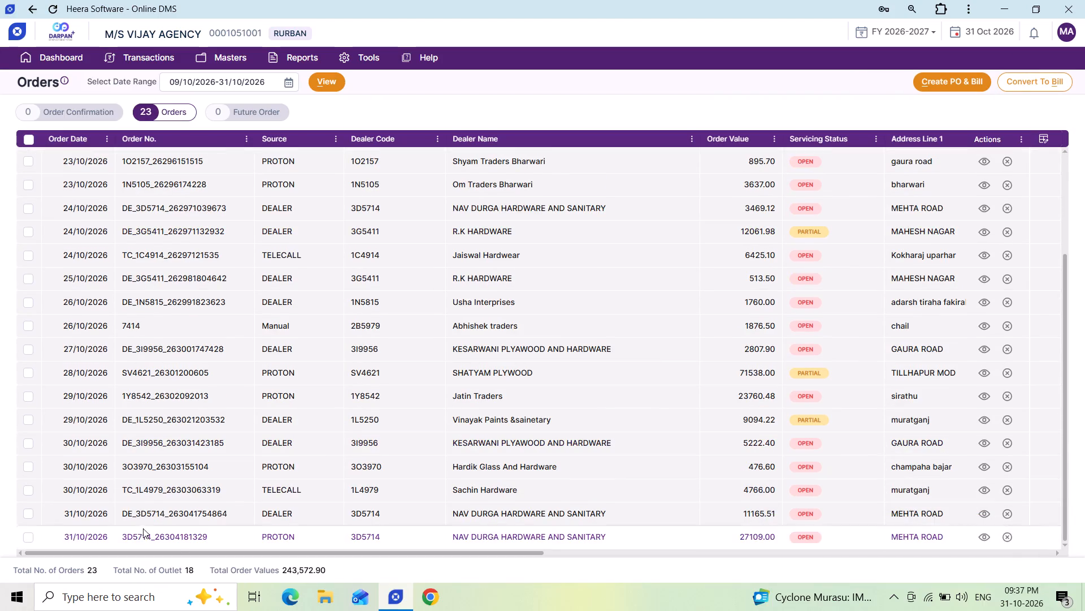
pyautogui.click(23, 537)
pyautogui.click(29, 511)
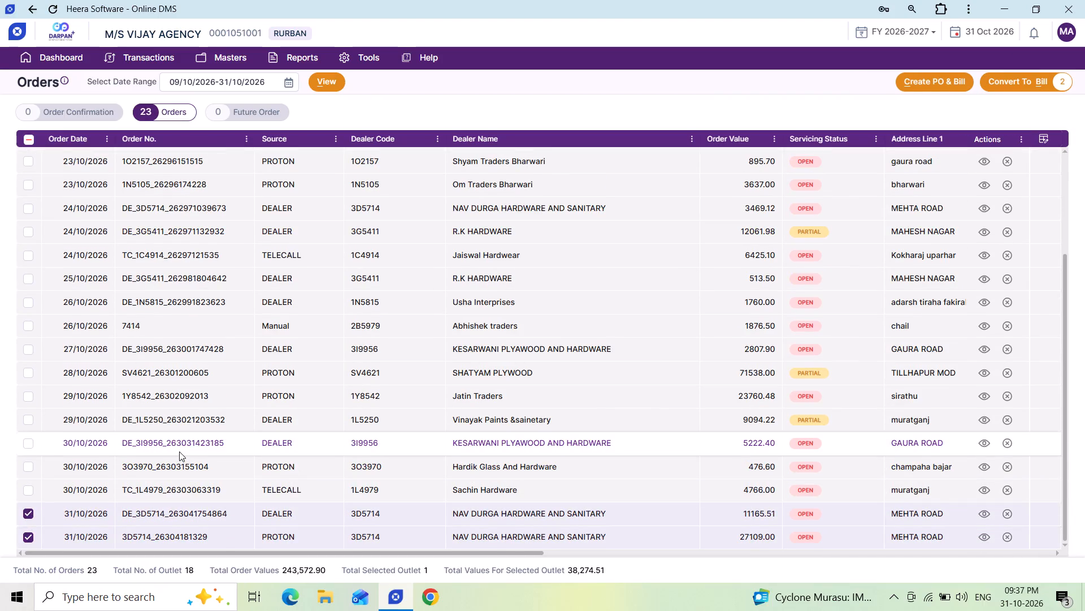
pyautogui.scroll(1, 179, 451)
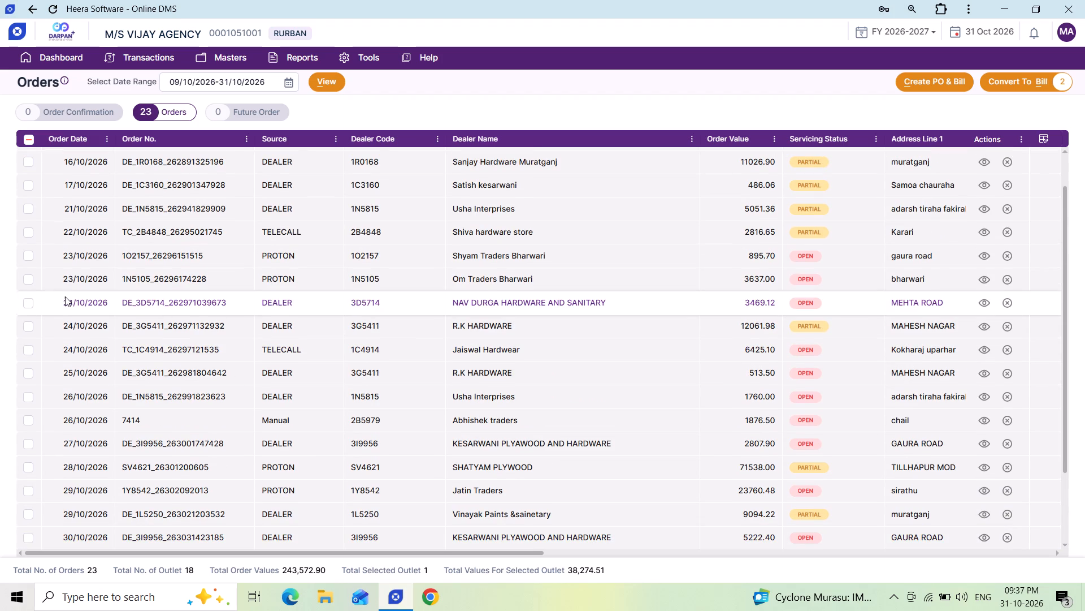
pyautogui.click(25, 303)
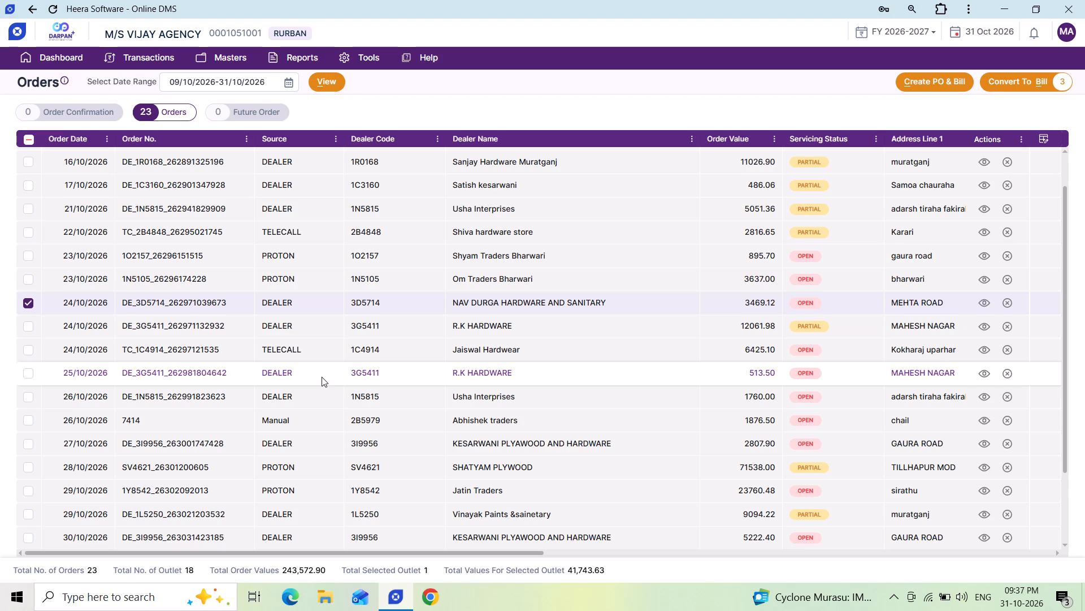
pyautogui.scroll(8, 322, 377)
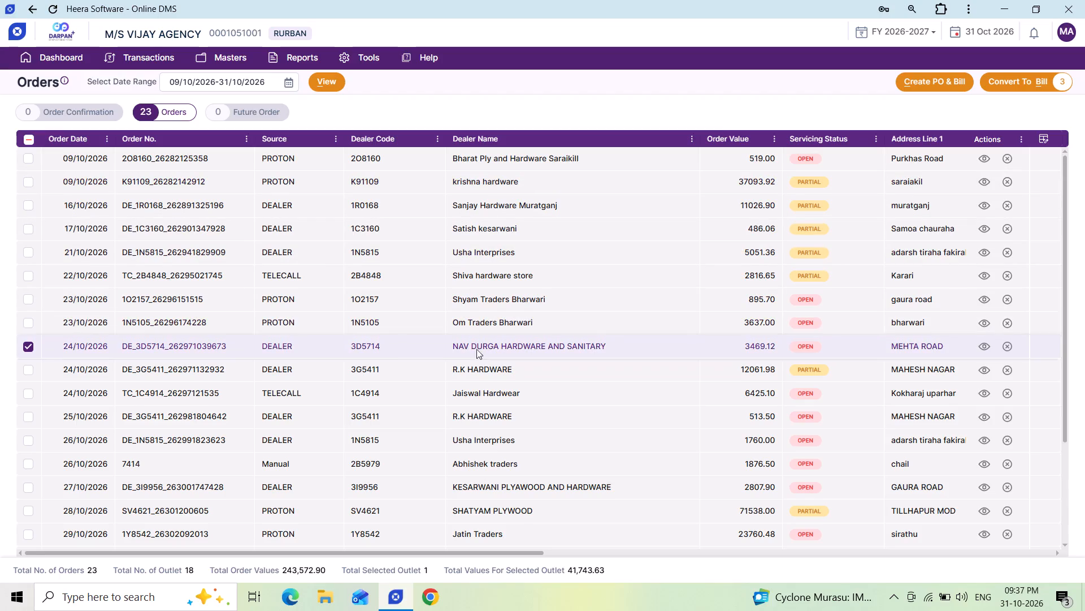
pyautogui.scroll(-3, 471, 394)
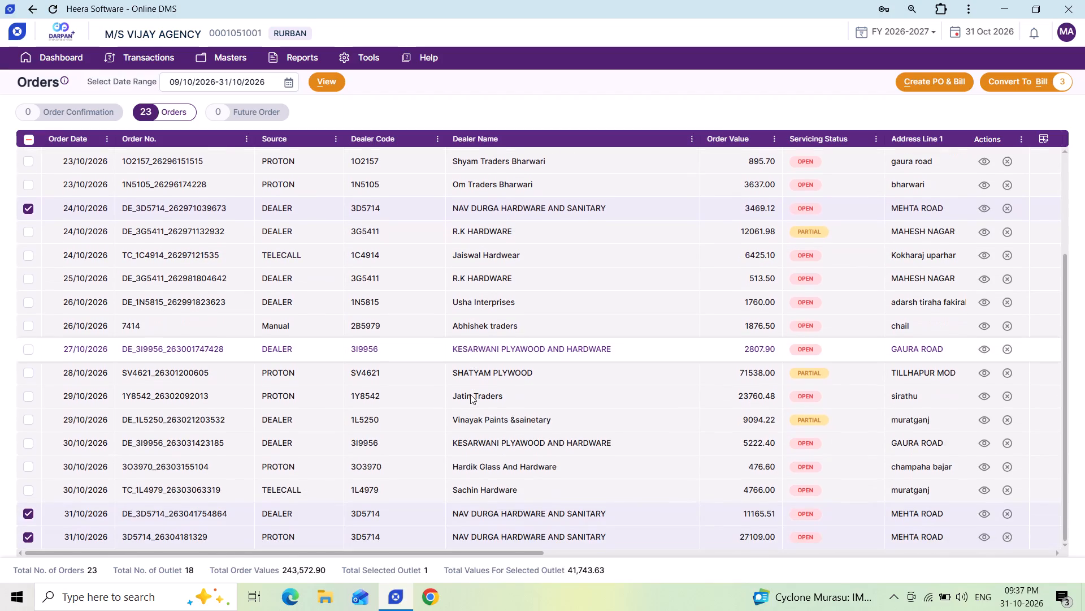
pyautogui.scroll(-10, 470, 394)
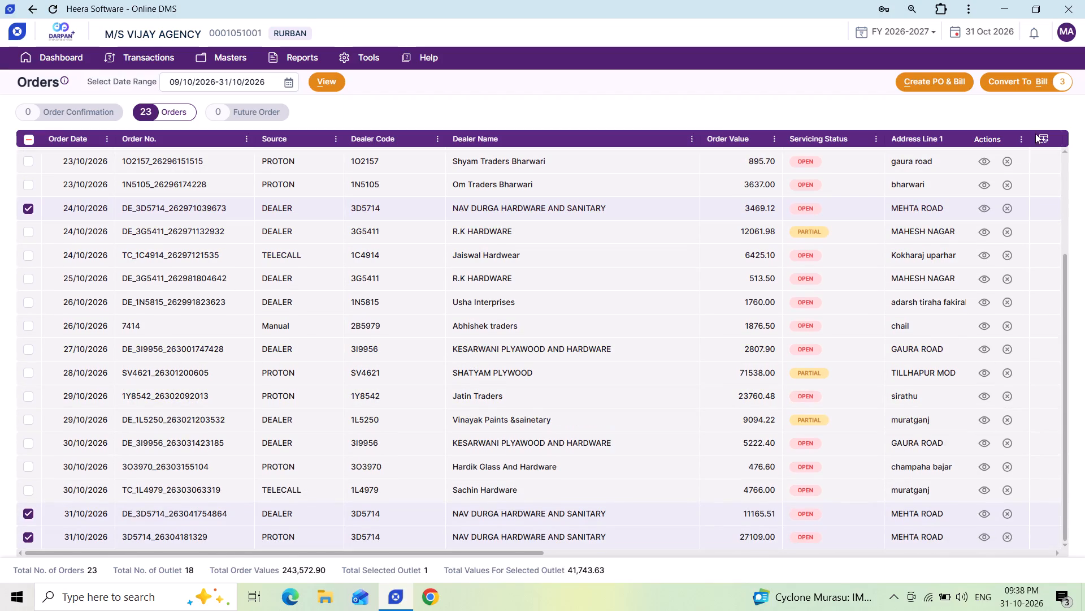
pyautogui.click(1026, 86)
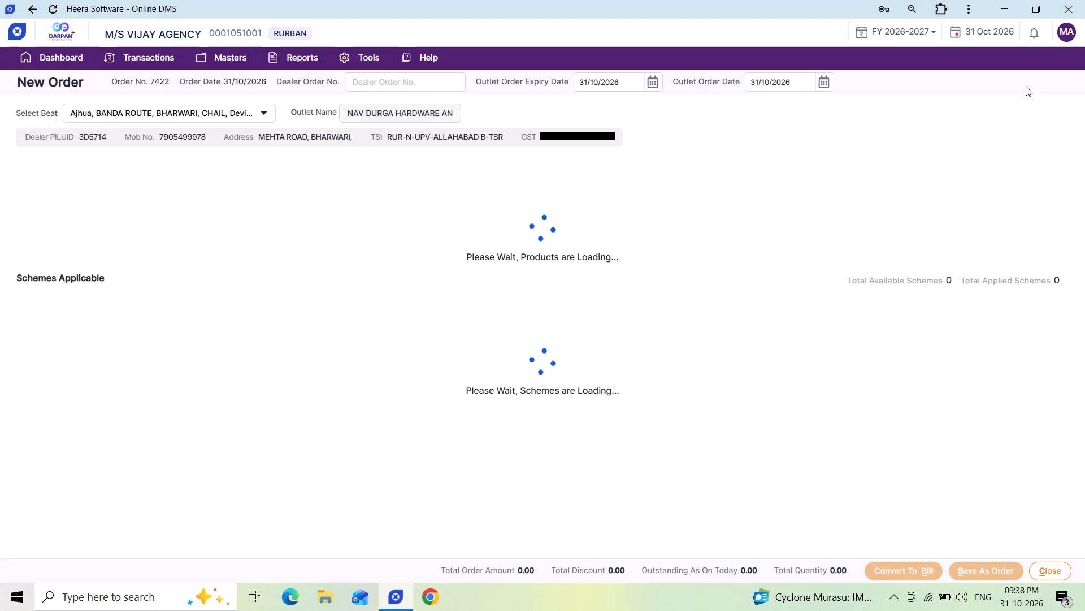
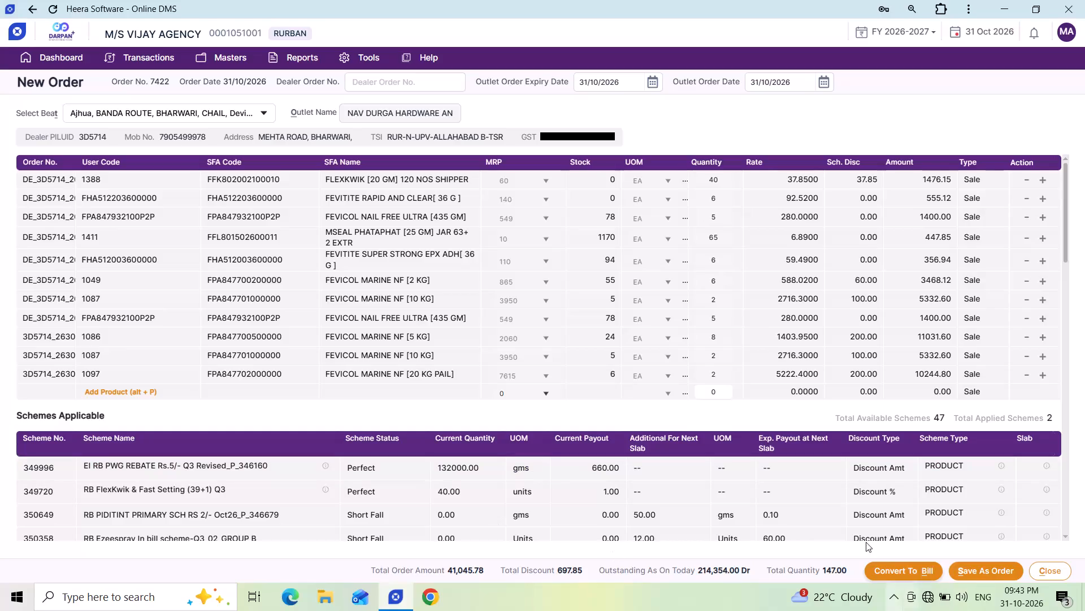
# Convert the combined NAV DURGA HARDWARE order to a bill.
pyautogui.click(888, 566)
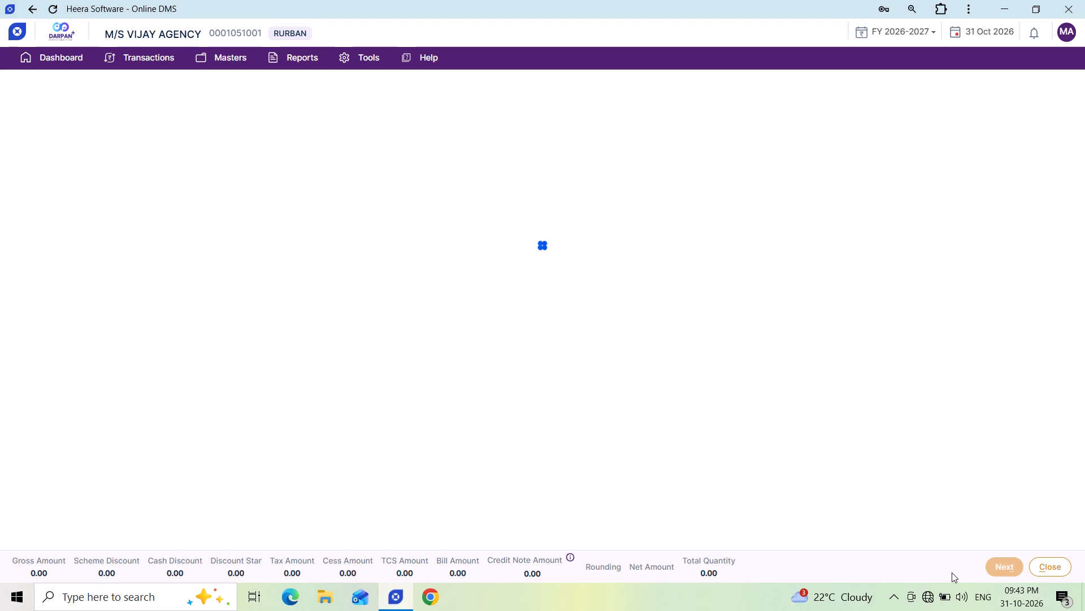
# Connect the computer to the OPPO F11 Wi-Fi network and close the network list.
pyautogui.click(932, 602)
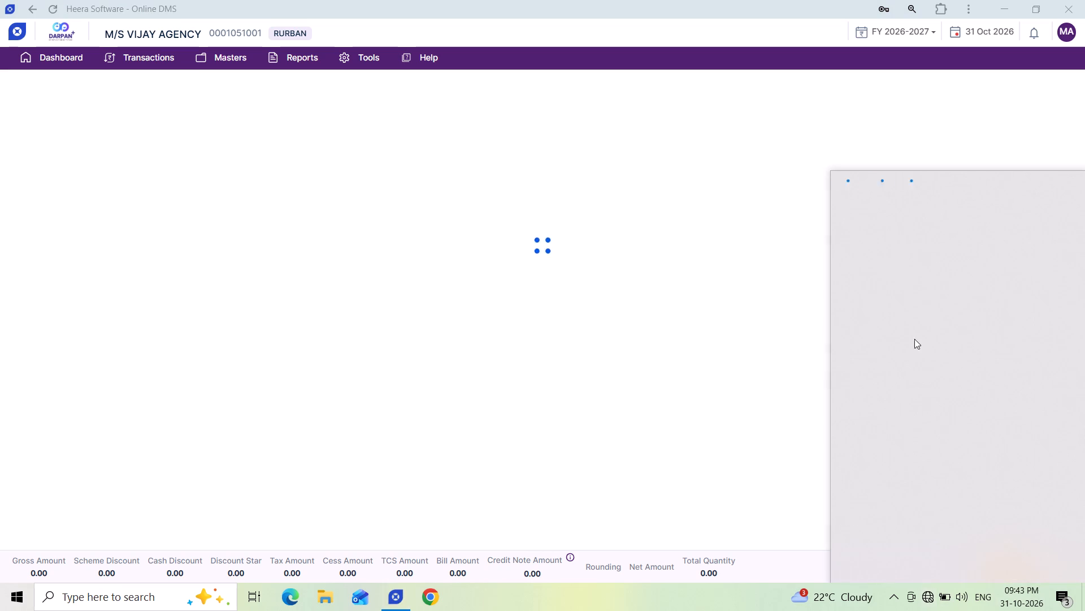
pyautogui.moveTo(964, 215); pyautogui.dragTo(968, 206)
pyautogui.click(1015, 261)
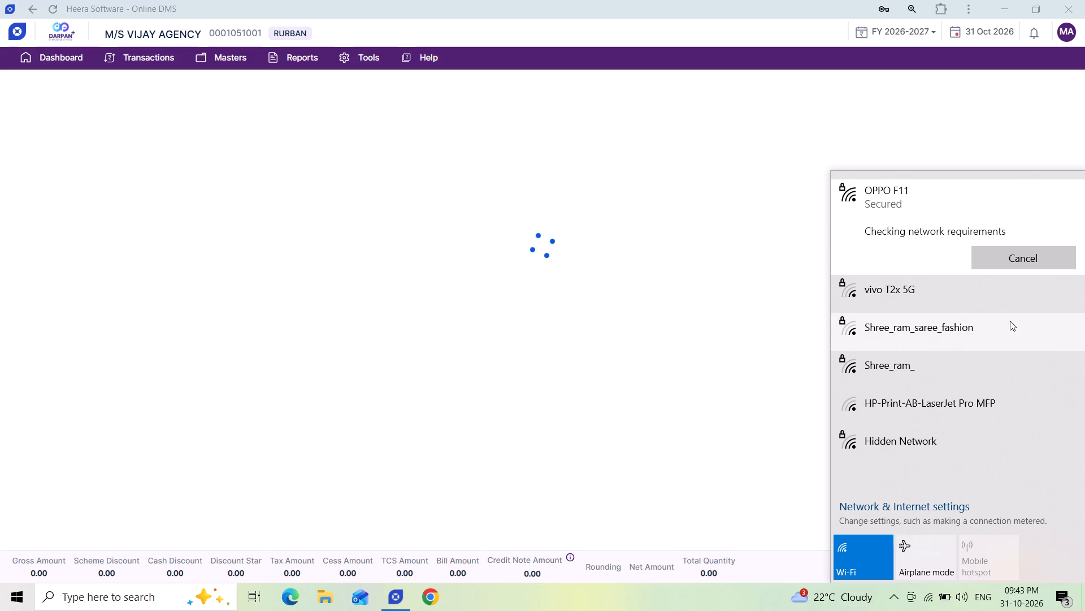
pyautogui.click(730, 322)
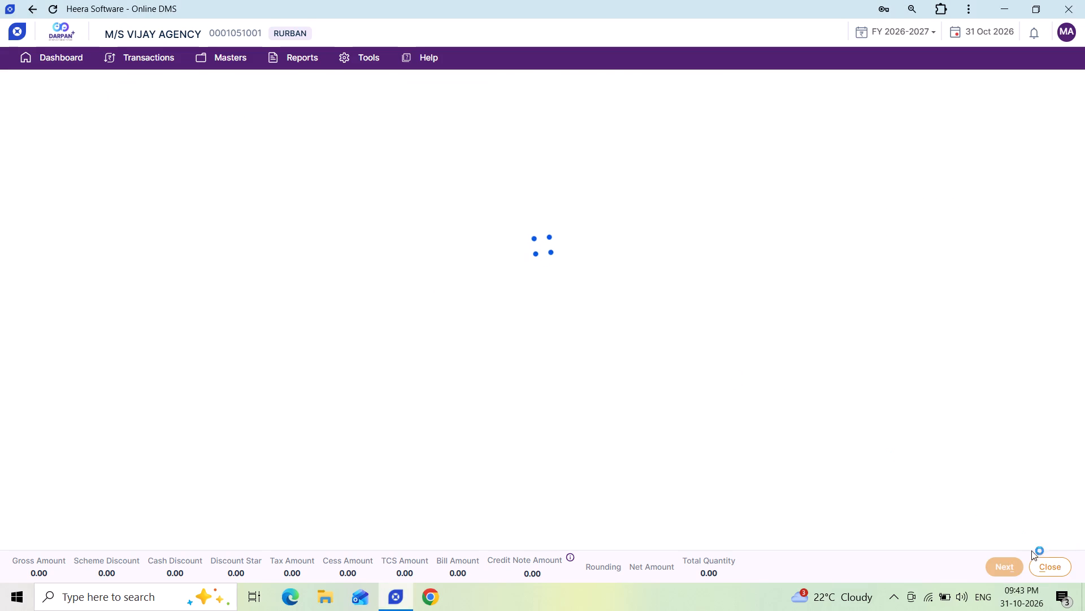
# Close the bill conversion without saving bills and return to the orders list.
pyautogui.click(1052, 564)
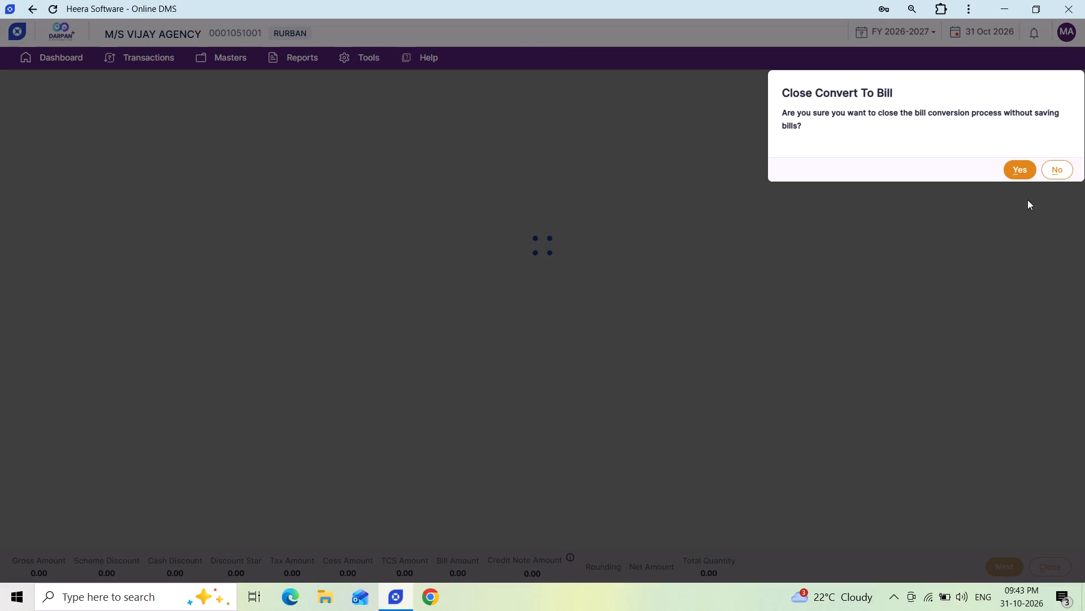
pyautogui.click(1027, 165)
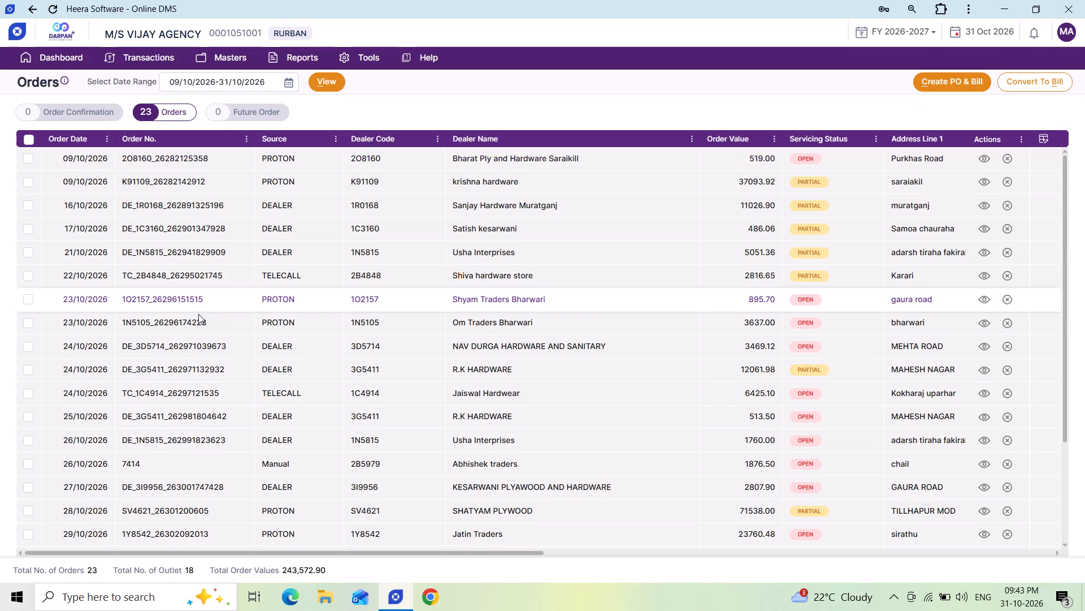
# Select the NAV DURGA HARDWARE AND SANITARY order from PROTON dated 31/10/2026 in the orders list.
pyautogui.scroll(-17, 221, 317)
pyautogui.click(25, 543)
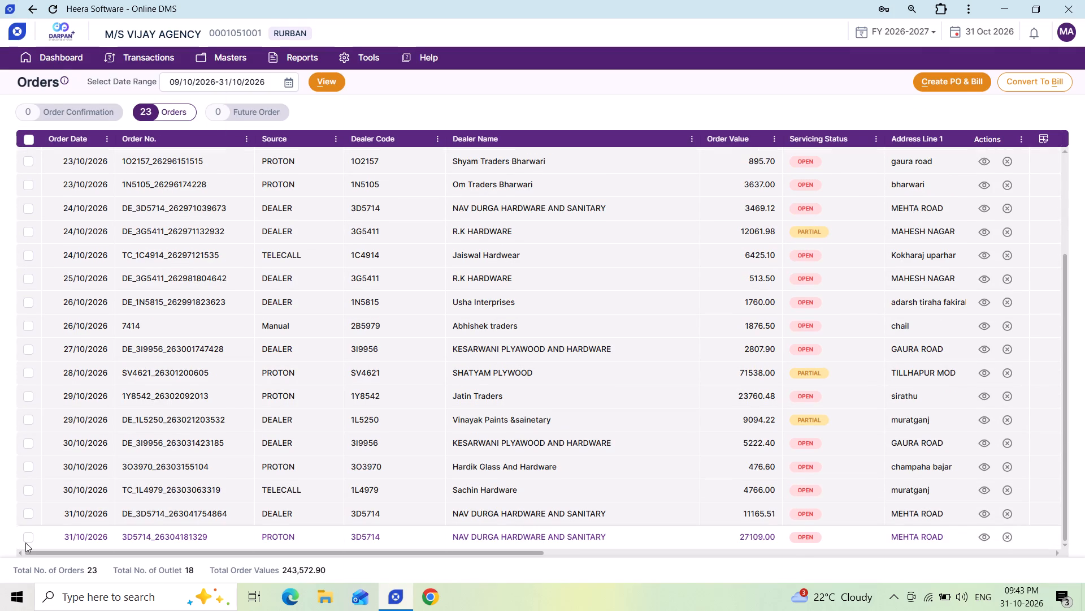
# Select the NAV DURGA HARDWARE AND SANITARY orders dated 24/10/2026 and 31/10/2026, three in all, and convert them to one bill.
pyautogui.click(31, 516)
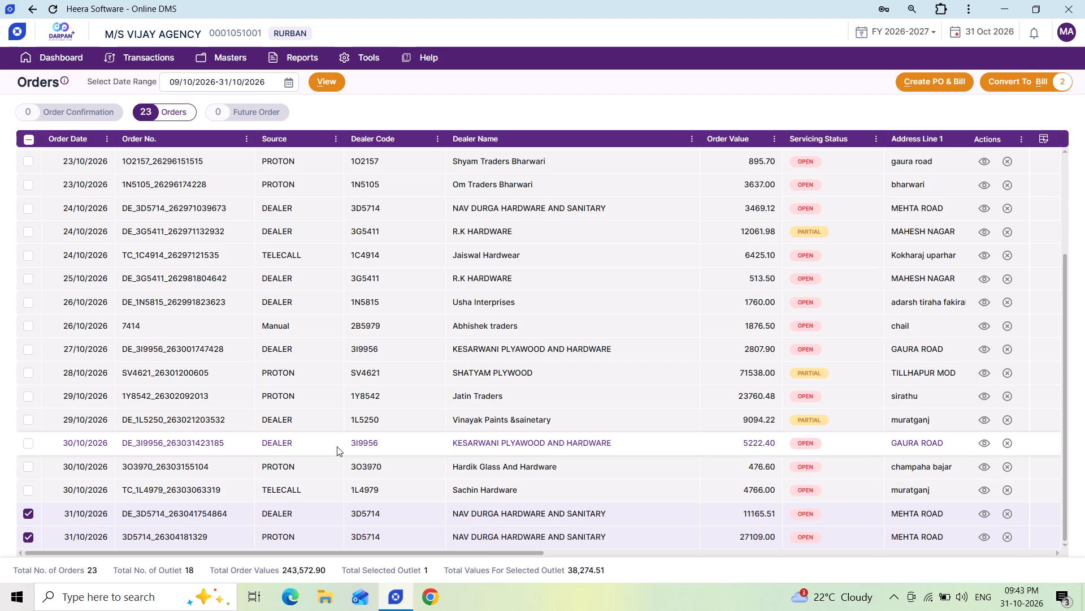
pyautogui.click(28, 211)
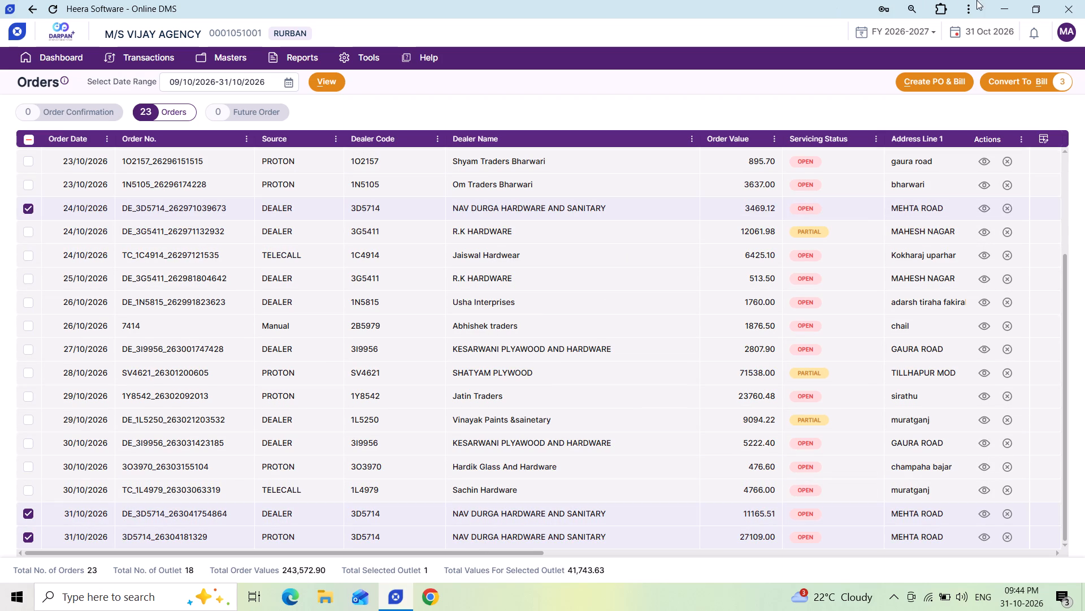
pyautogui.click(1015, 81)
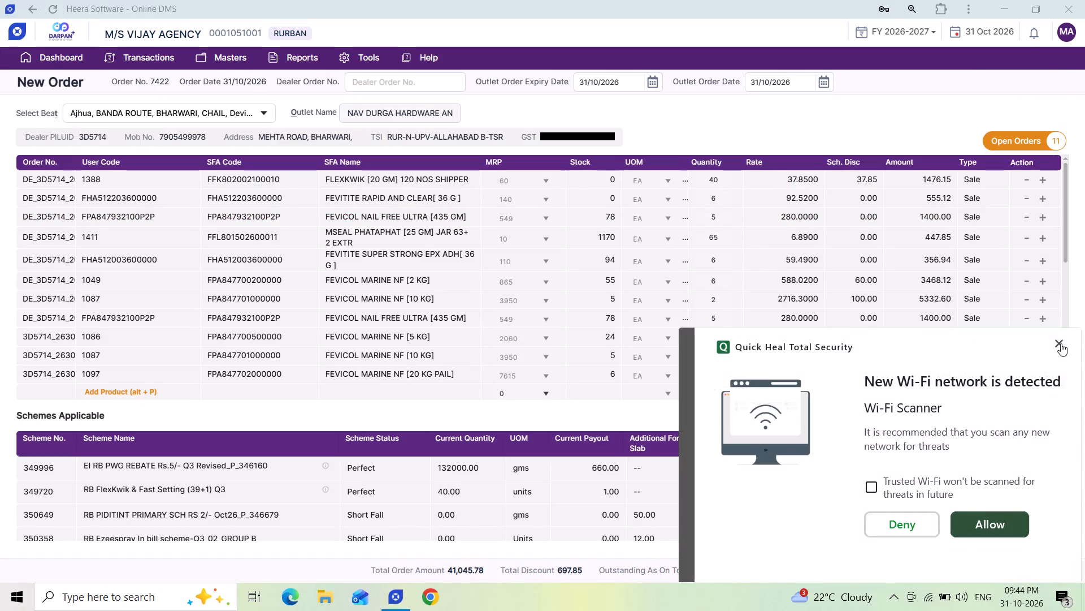
pyautogui.click(1061, 343)
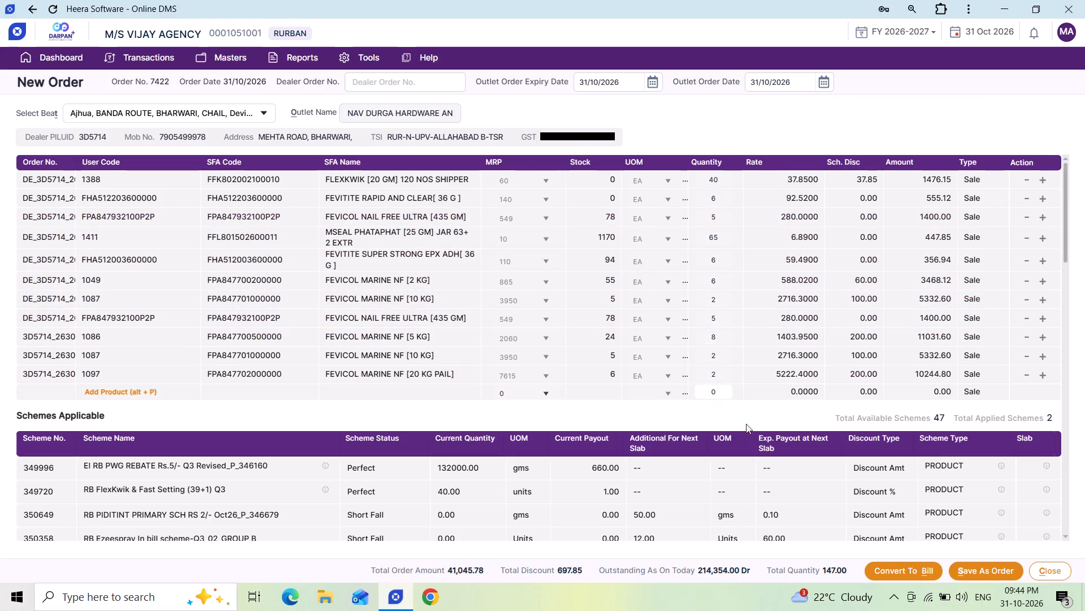
pyautogui.click(909, 572)
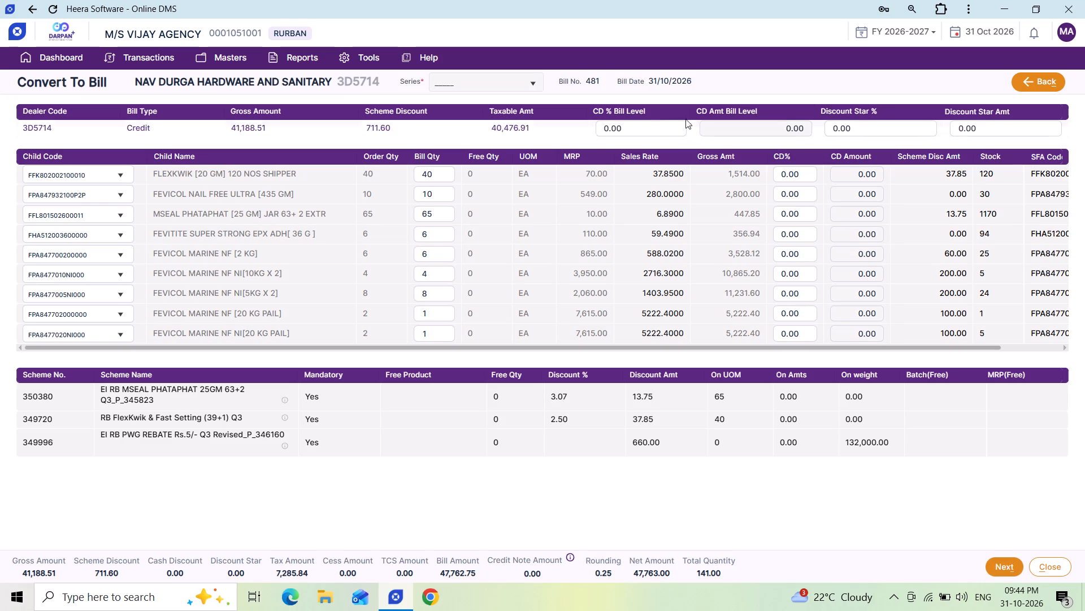
# Set the bill-level cash discount to 2% and generate the NAV DURGA HARDWARE AND SANITARY bill.
pyautogui.click(644, 135)
pyautogui.press('2')
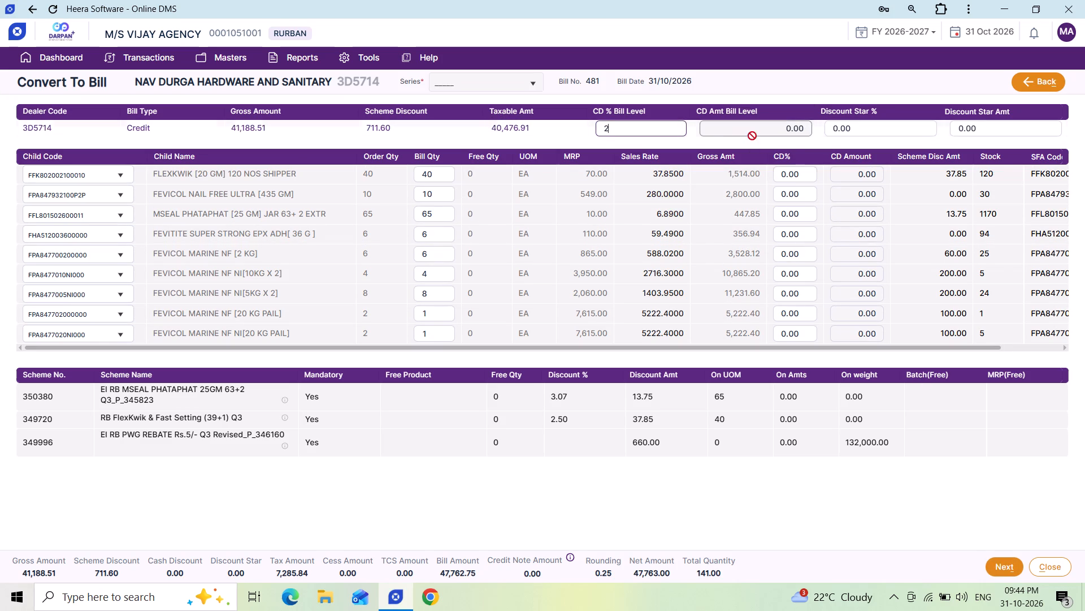
pyautogui.click(1000, 569)
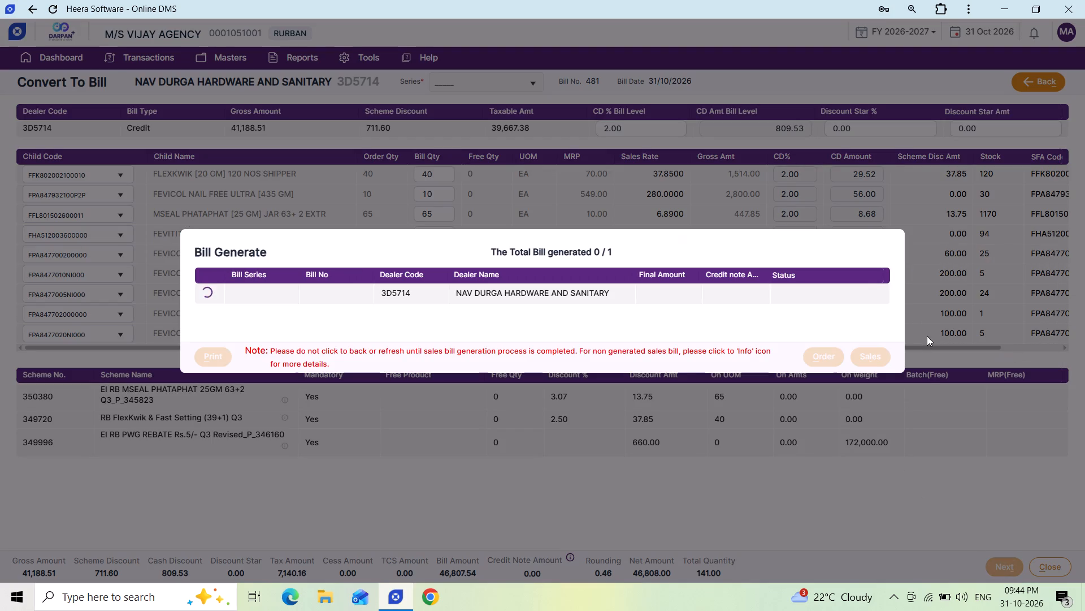
# Open the tax invoice of the newly generated NAV DURGA HARDWARE AND SANITARY bill, check its lines and print it.
pyautogui.click(212, 353)
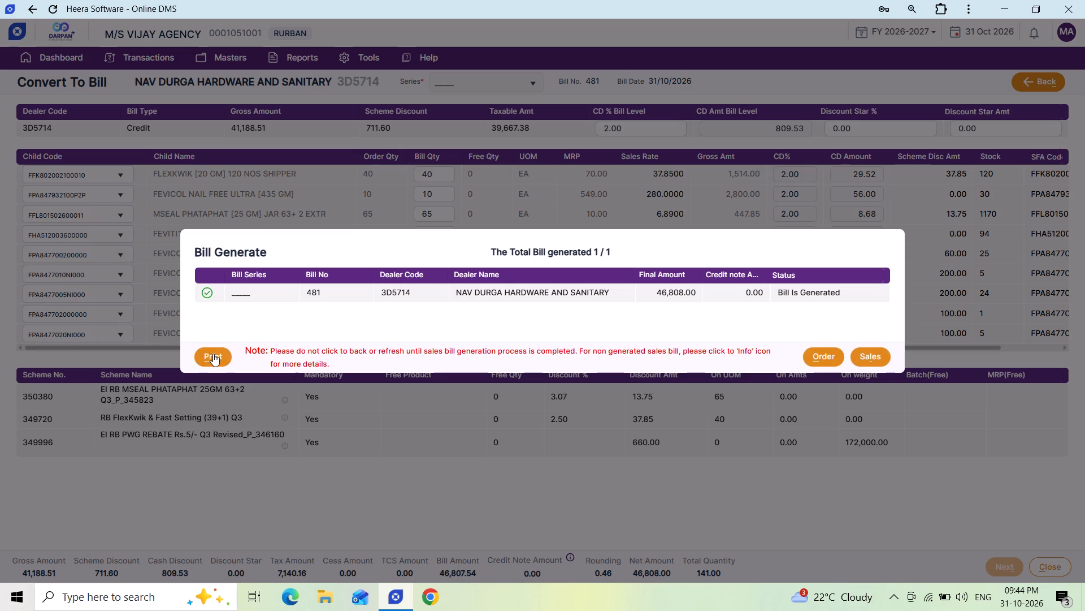
pyautogui.click(1002, 264)
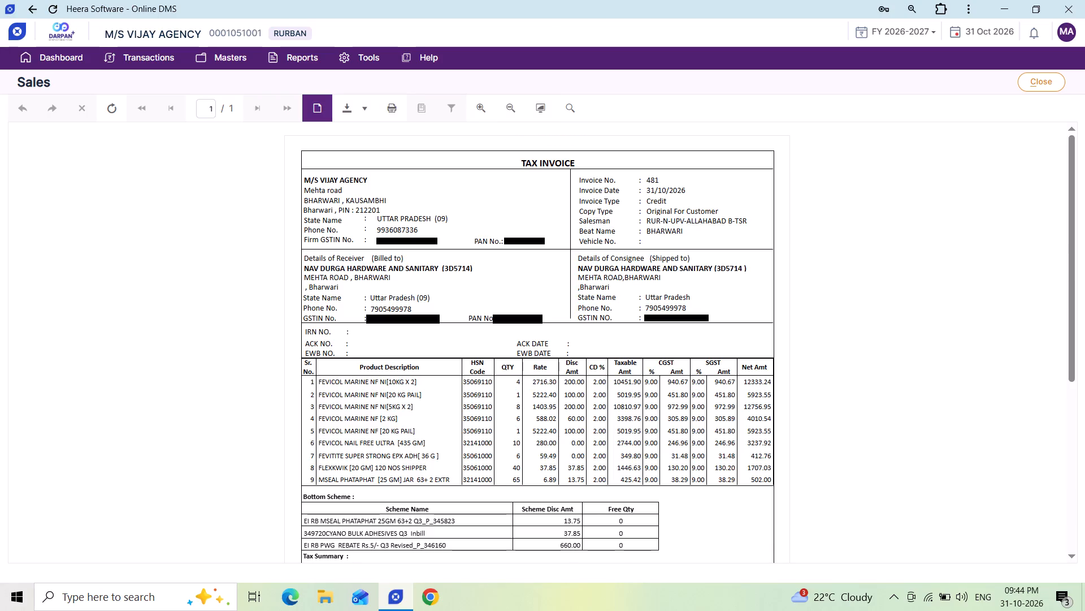
pyautogui.scroll(-2, 503, 381)
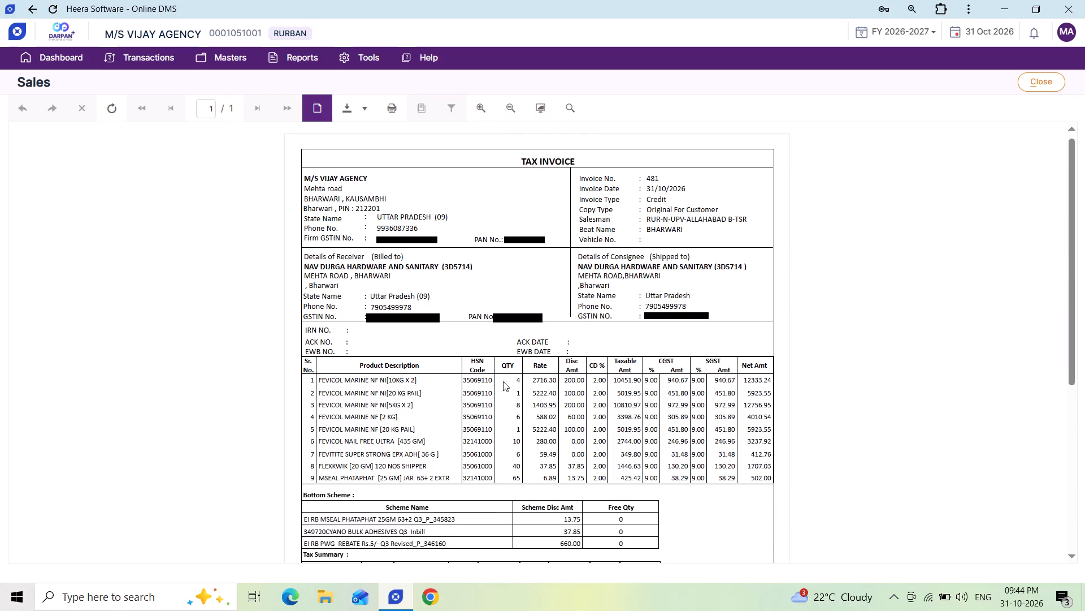
pyautogui.scroll(-13, 503, 381)
pyautogui.scroll(8, 501, 381)
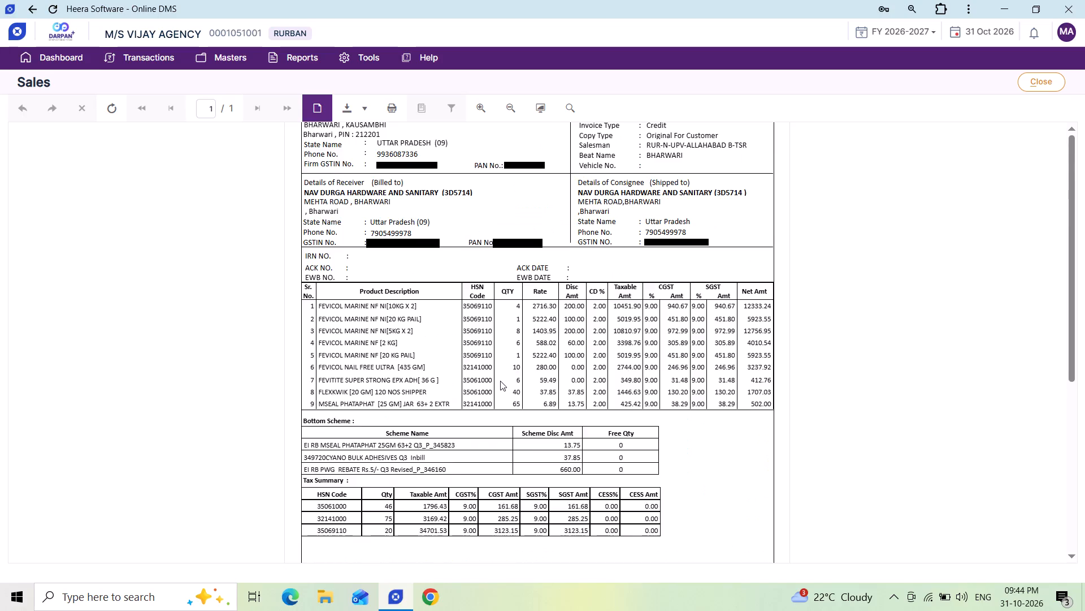
pyautogui.click(393, 109)
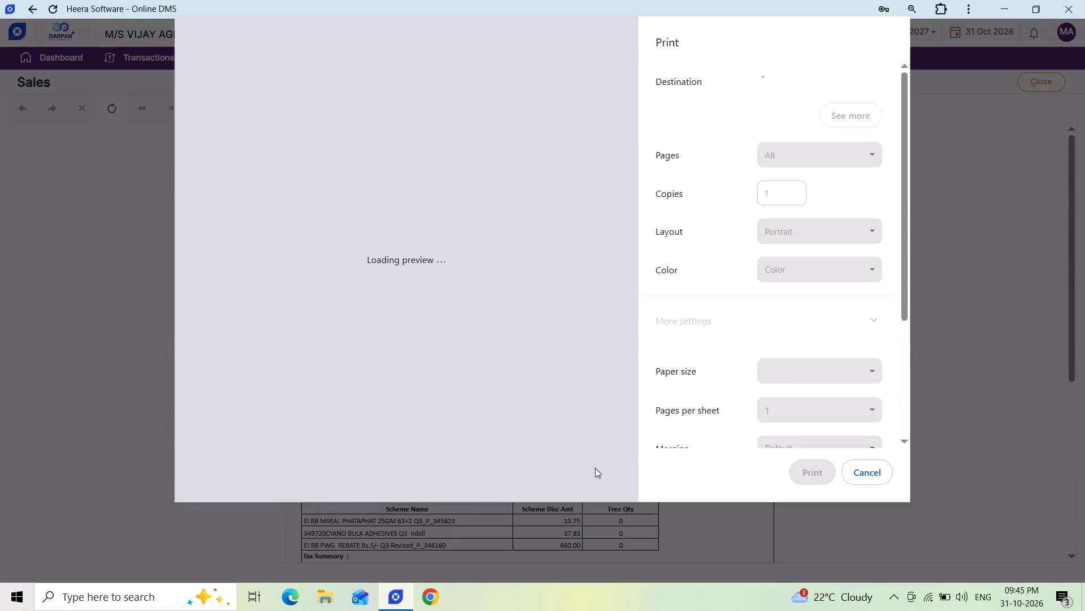
pyautogui.click(803, 475)
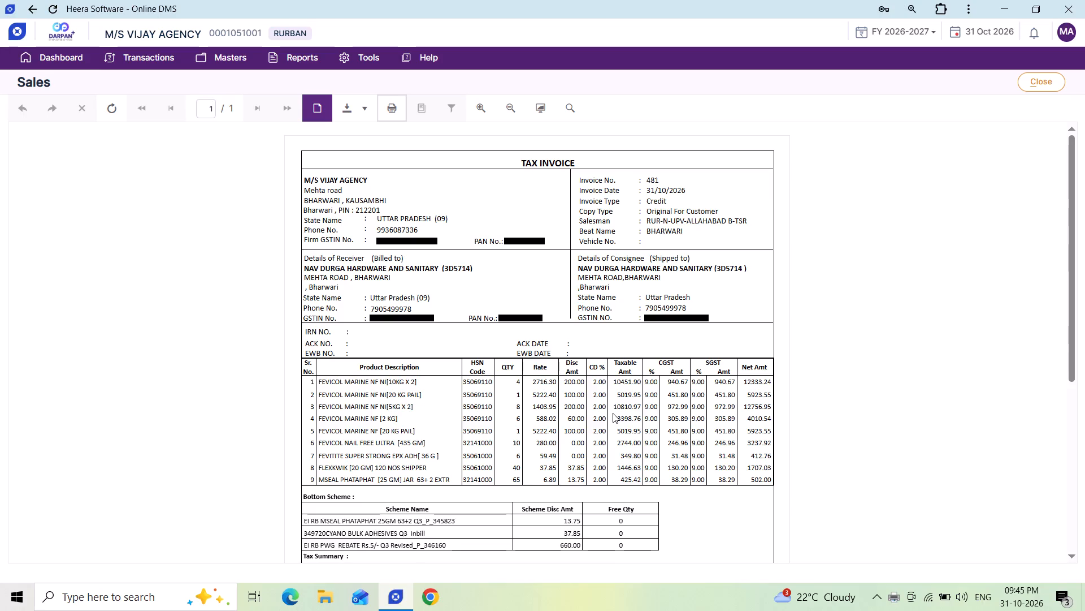
# Return to the orders for billing, review the NAV DURGA HARDWARE AND SANITARY order dated 24/10/2026, and close its details.
pyautogui.click(58, 53)
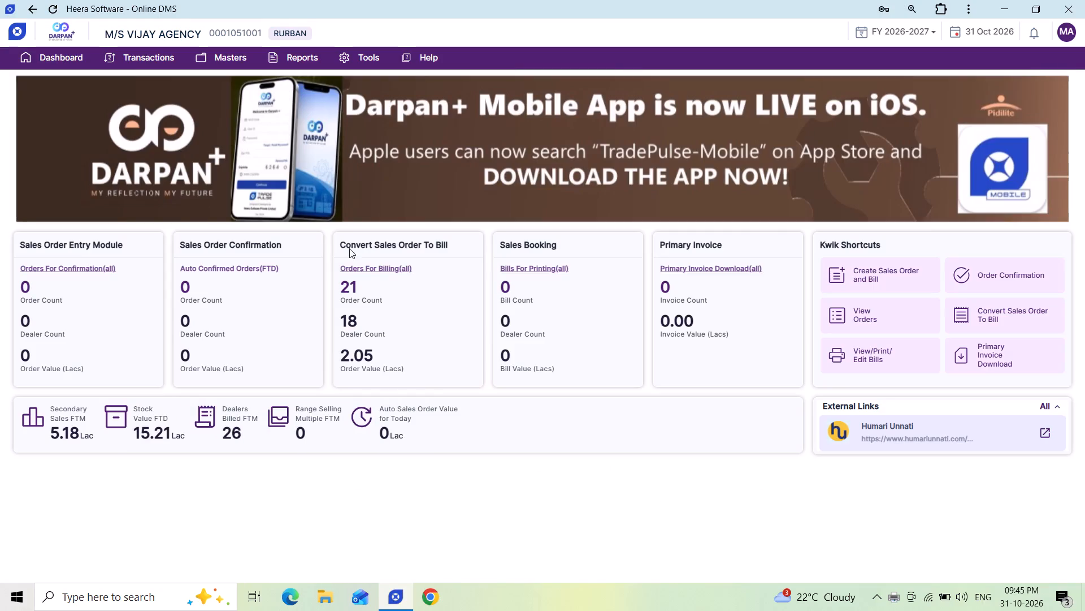
pyautogui.click(387, 268)
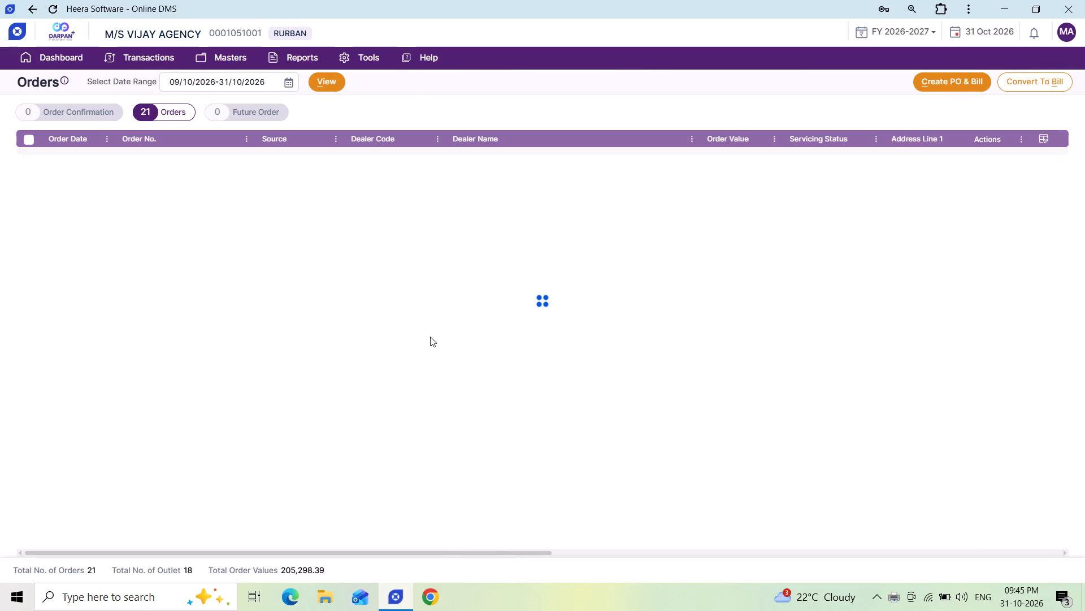
pyautogui.scroll(-14, 431, 337)
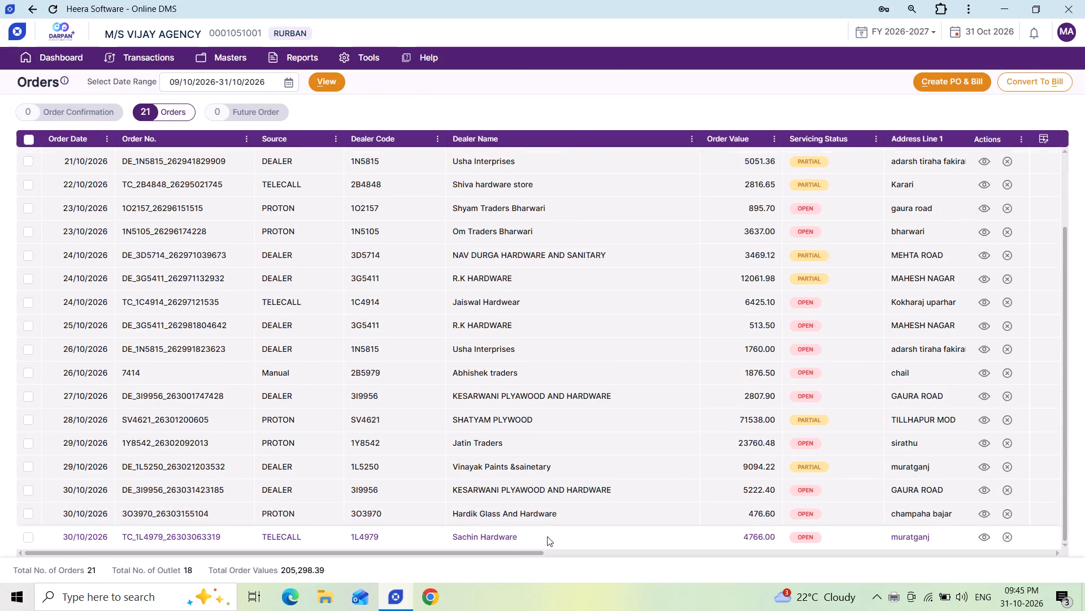
pyautogui.click(986, 253)
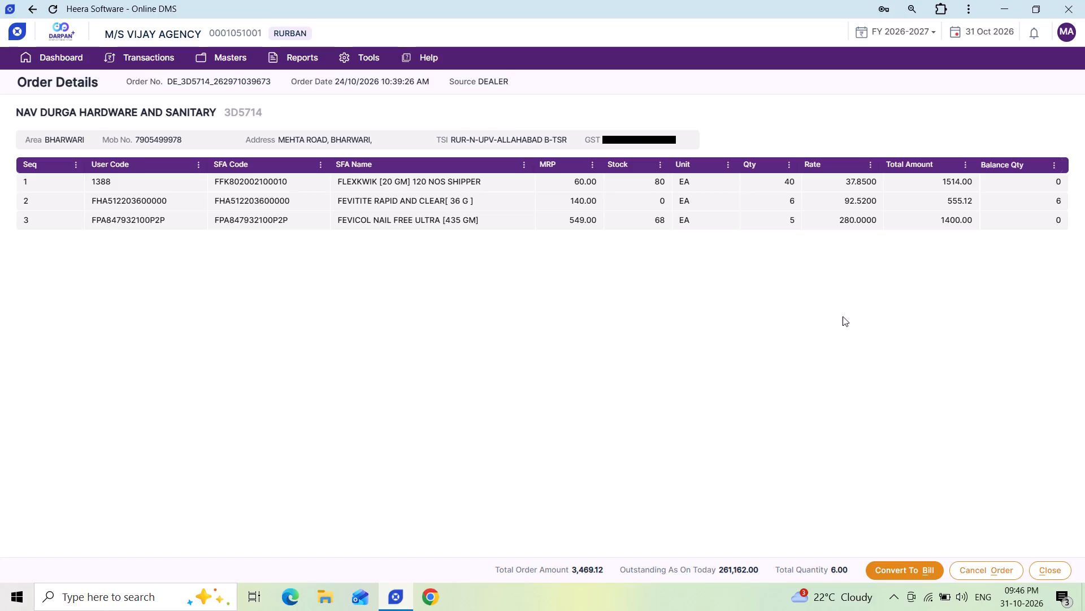
pyautogui.click(1051, 573)
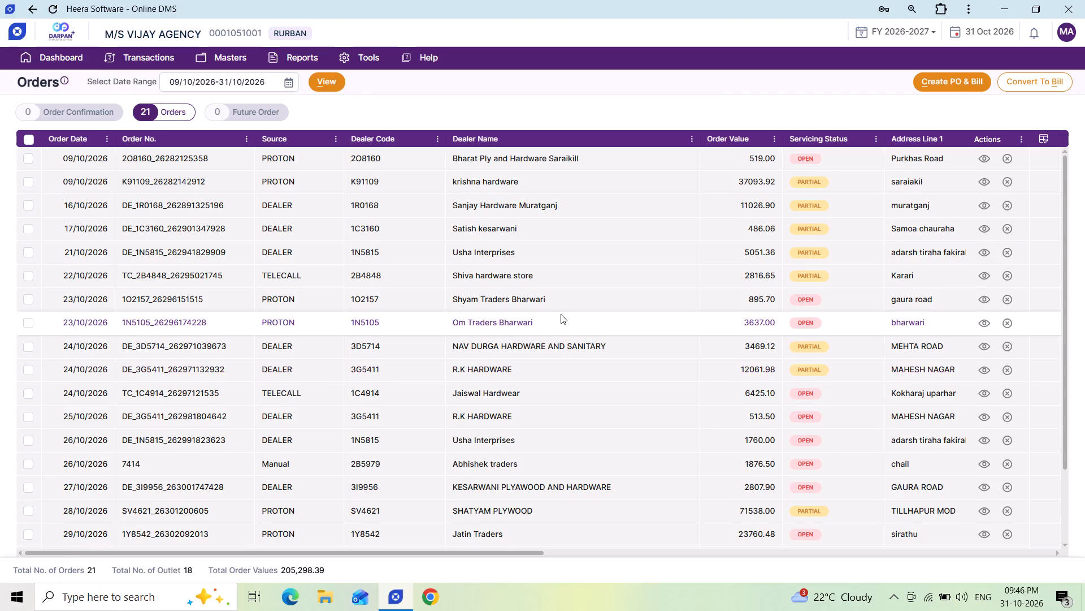
# Review the details of the Sachin Hardware telecall order dated 30/10/2026, and return to the orders list.
pyautogui.scroll(-6, 561, 314)
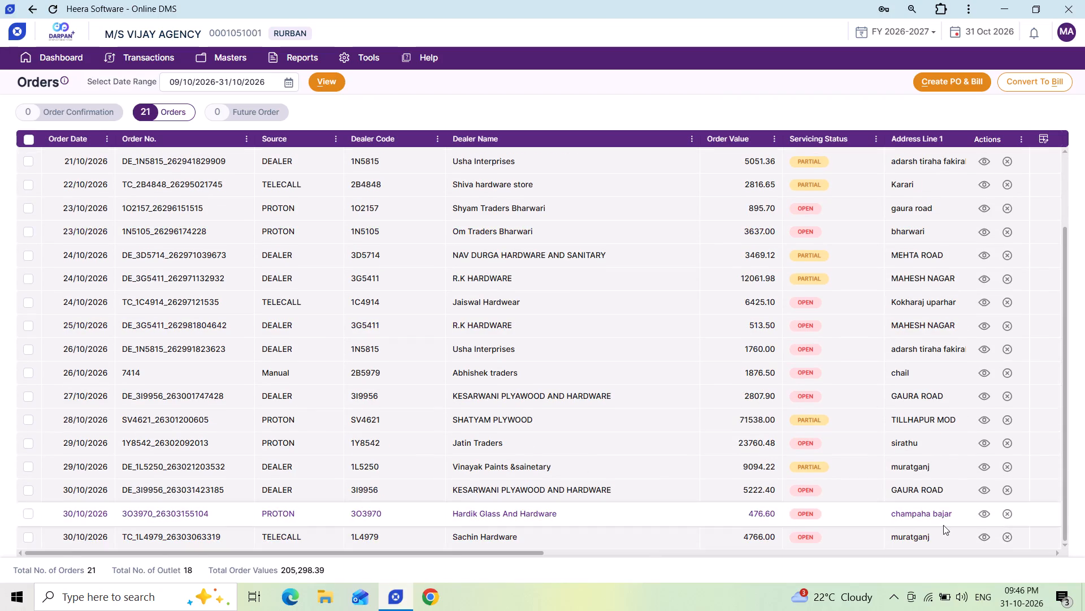
pyautogui.click(983, 537)
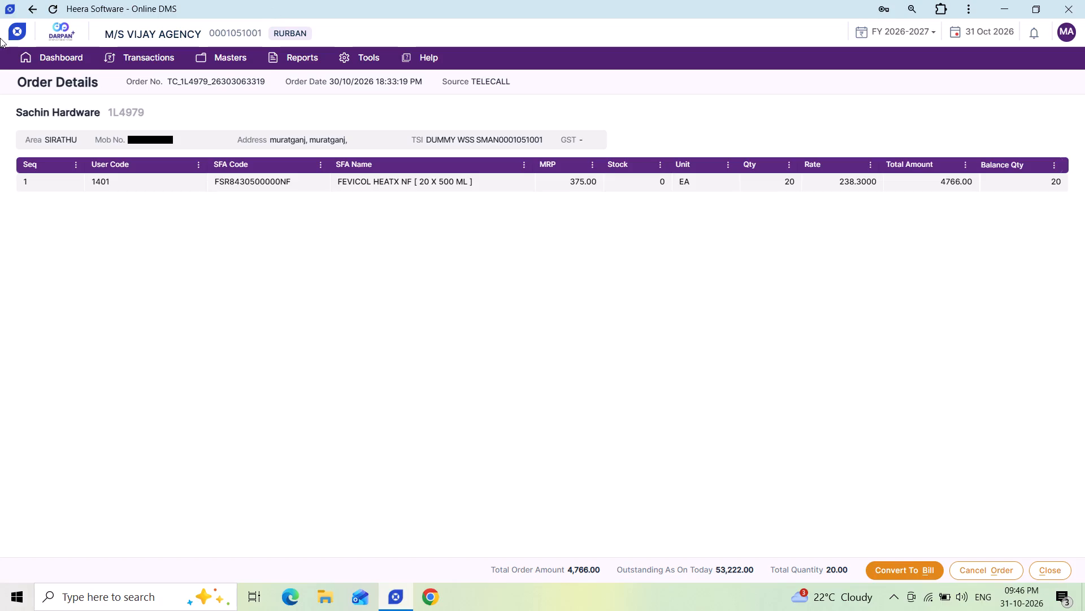
pyautogui.click(1046, 567)
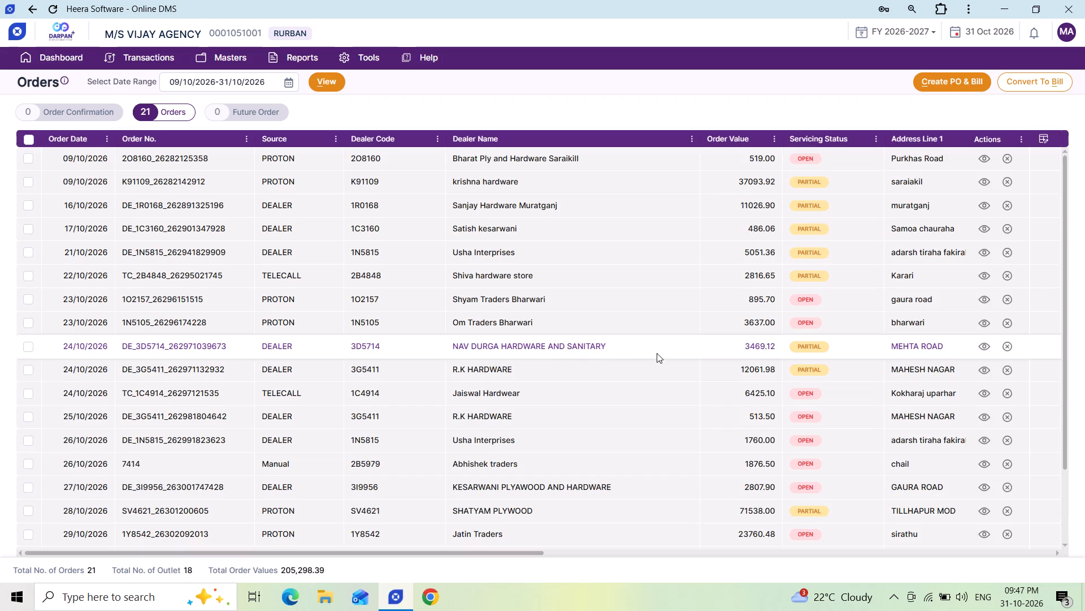
# Review the details of the Hardik Glass And Hardware order dated 30/10/2026, dismiss the antivirus notification, and return to the orders list.
pyautogui.scroll(-13, 579, 353)
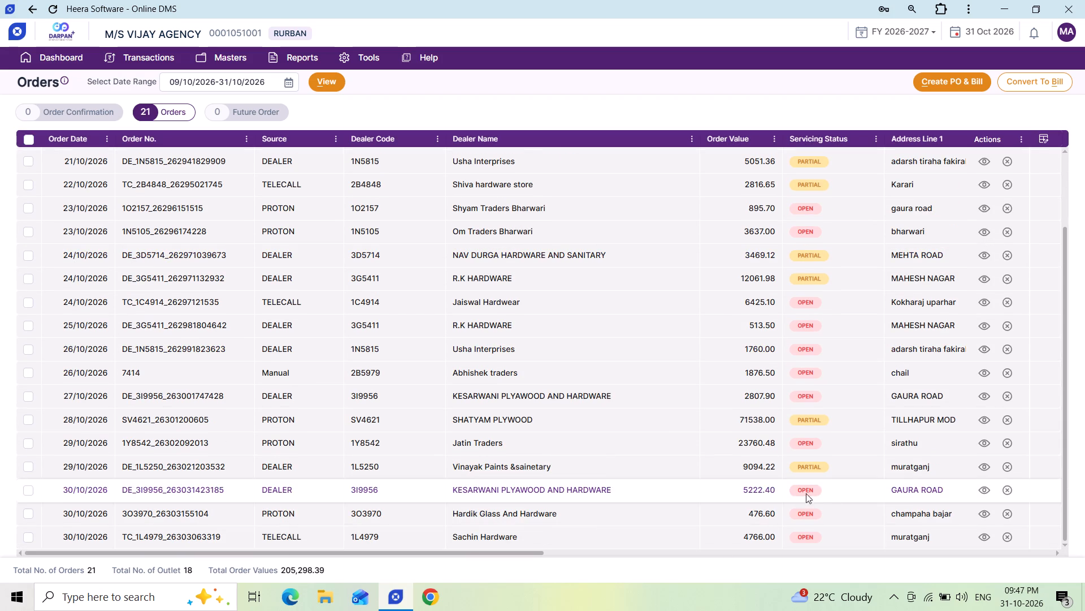
pyautogui.click(986, 514)
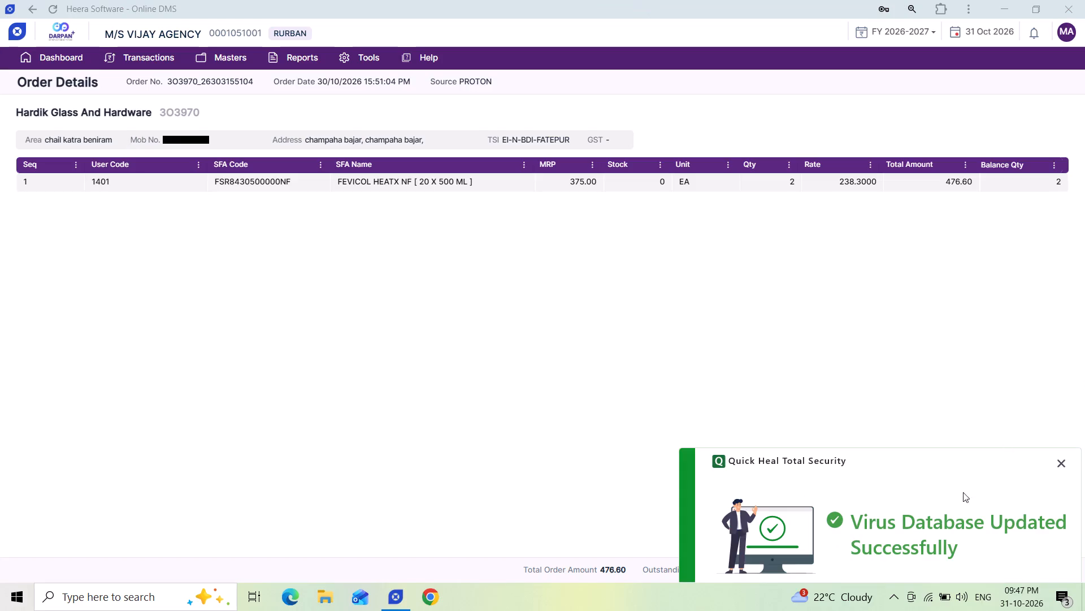
pyautogui.click(1061, 462)
pyautogui.click(1042, 571)
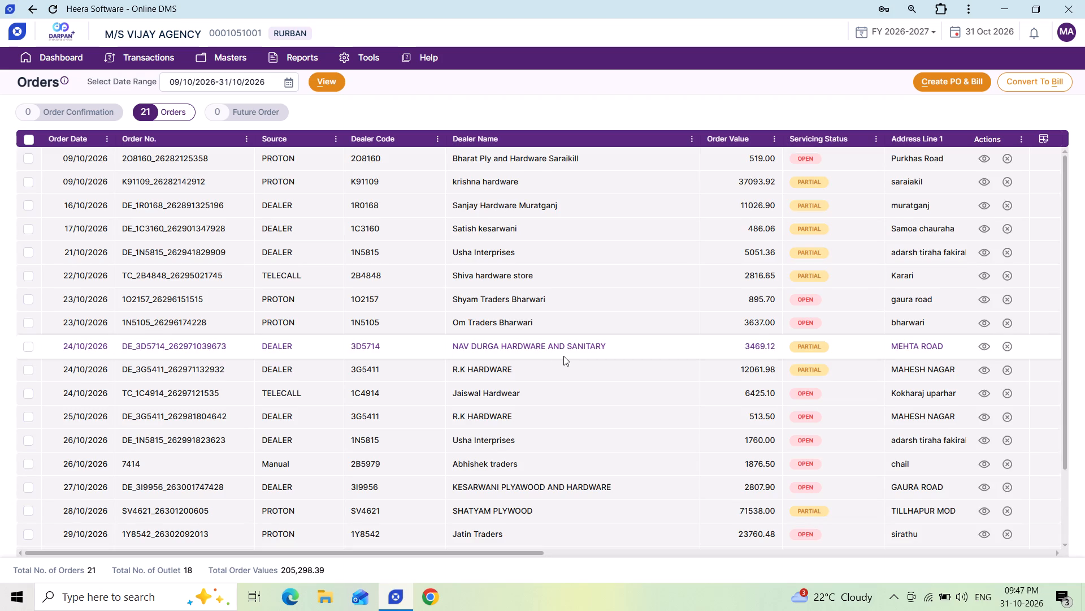
# Review the details of the Vinayak Paints &sainetary order dated 29/10/2026, and close them.
pyautogui.scroll(-6, 599, 376)
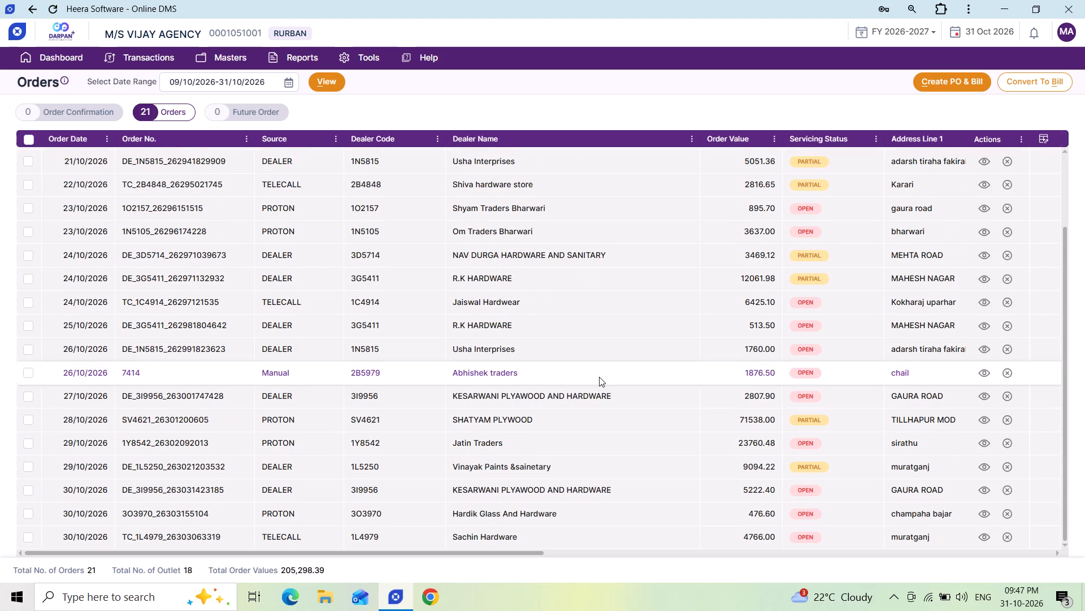
pyautogui.scroll(-5, 599, 377)
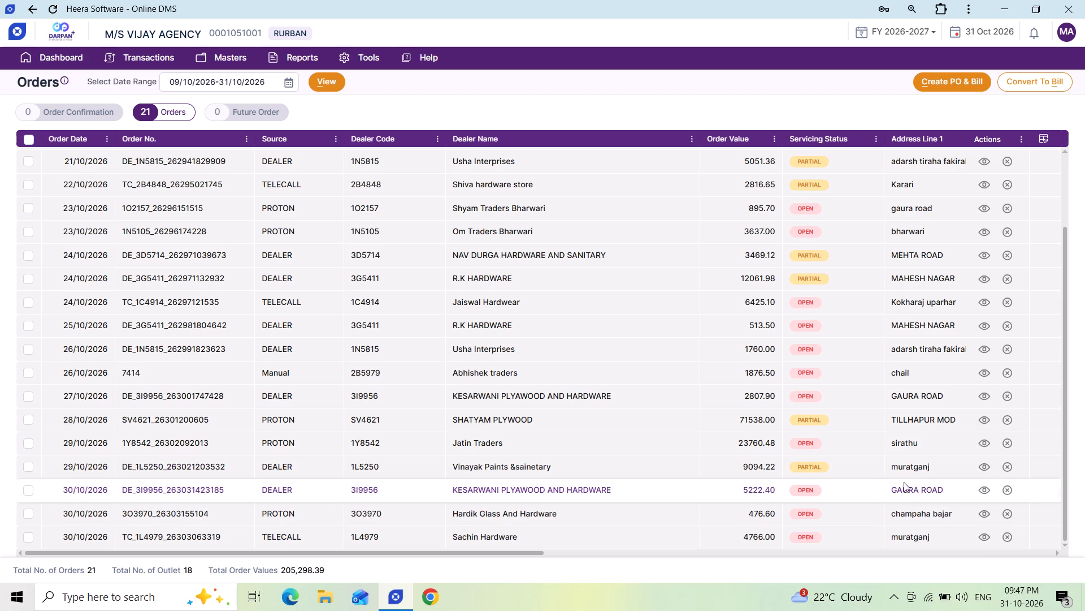
pyautogui.click(984, 466)
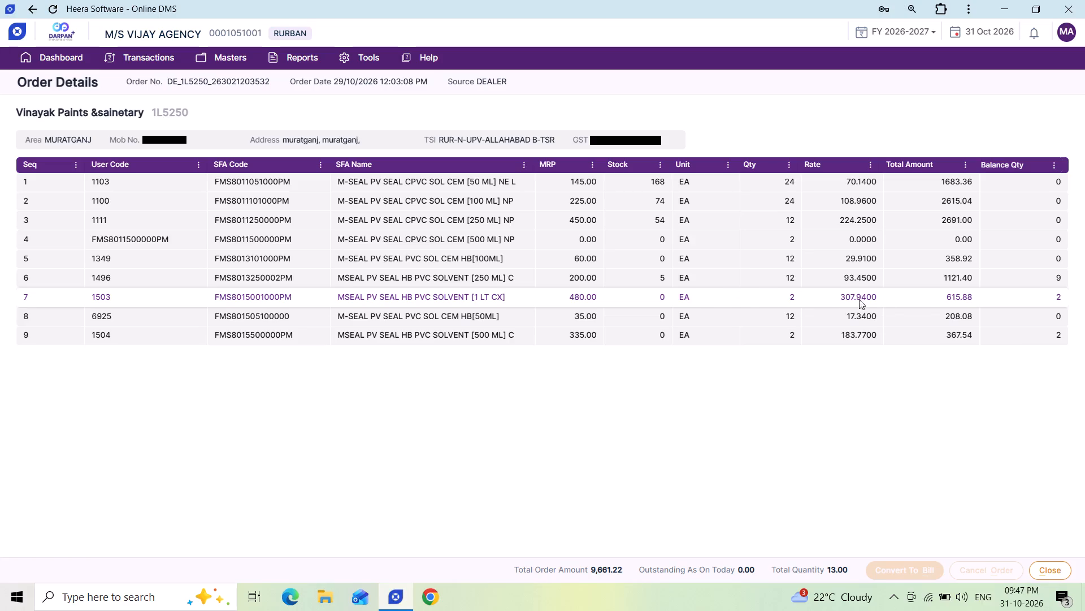
pyautogui.click(1059, 563)
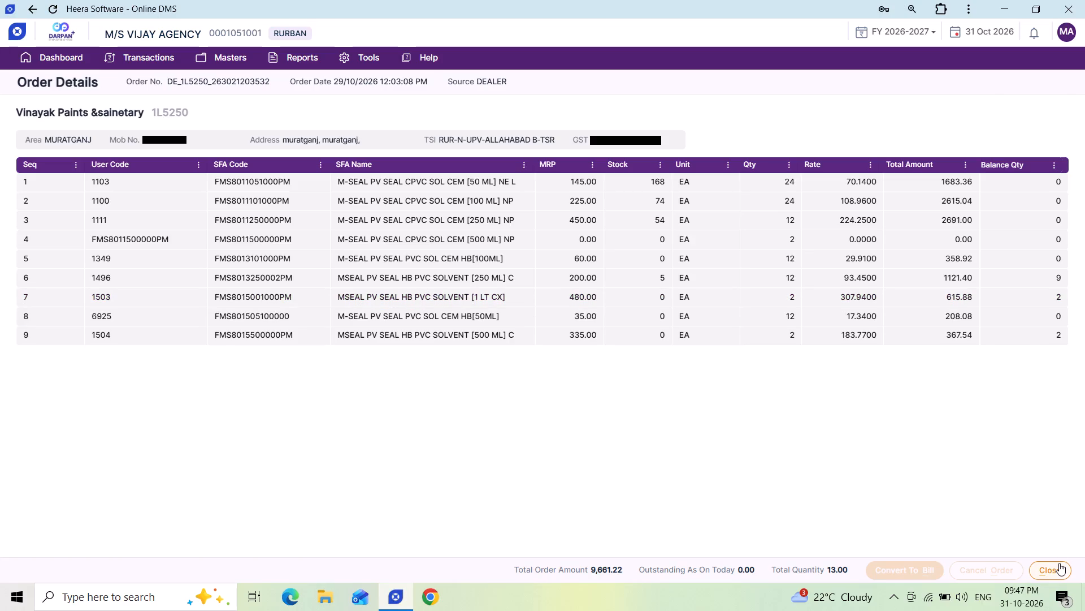
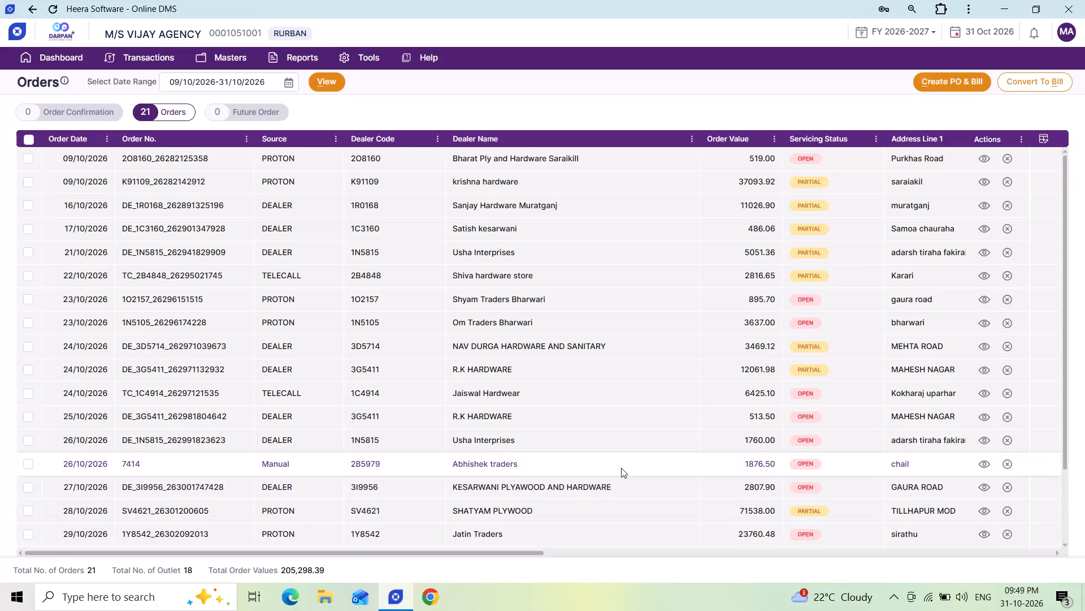
# Review the details of the Bharat Ply and Hardware Saraikill order dated 09/10/2026, and return to the orders list.
pyautogui.scroll(5, 621, 468)
pyautogui.scroll(-6, 627, 381)
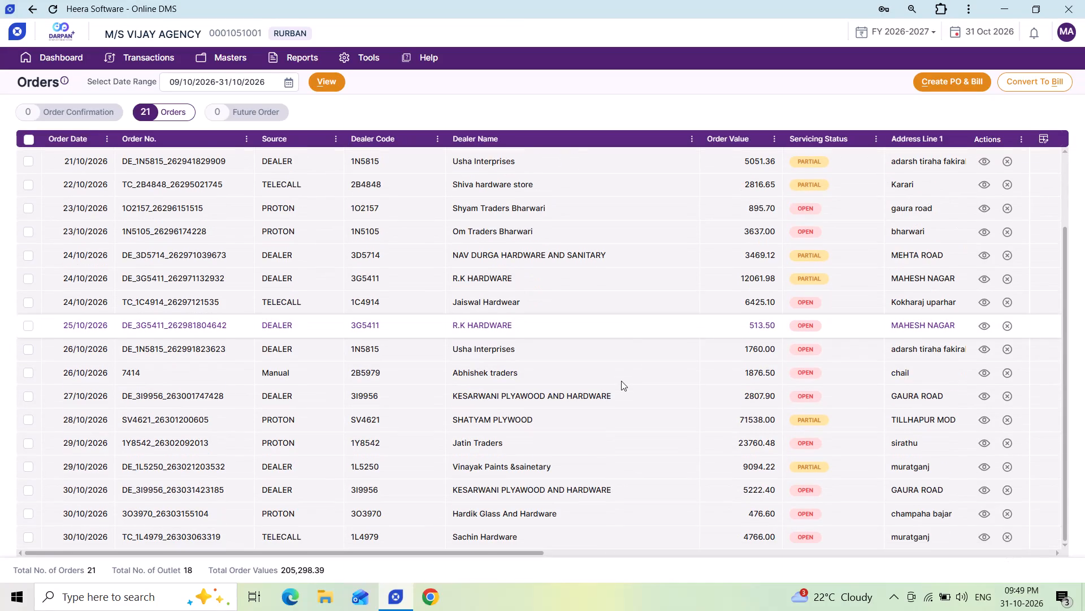
pyautogui.scroll(-8, 621, 381)
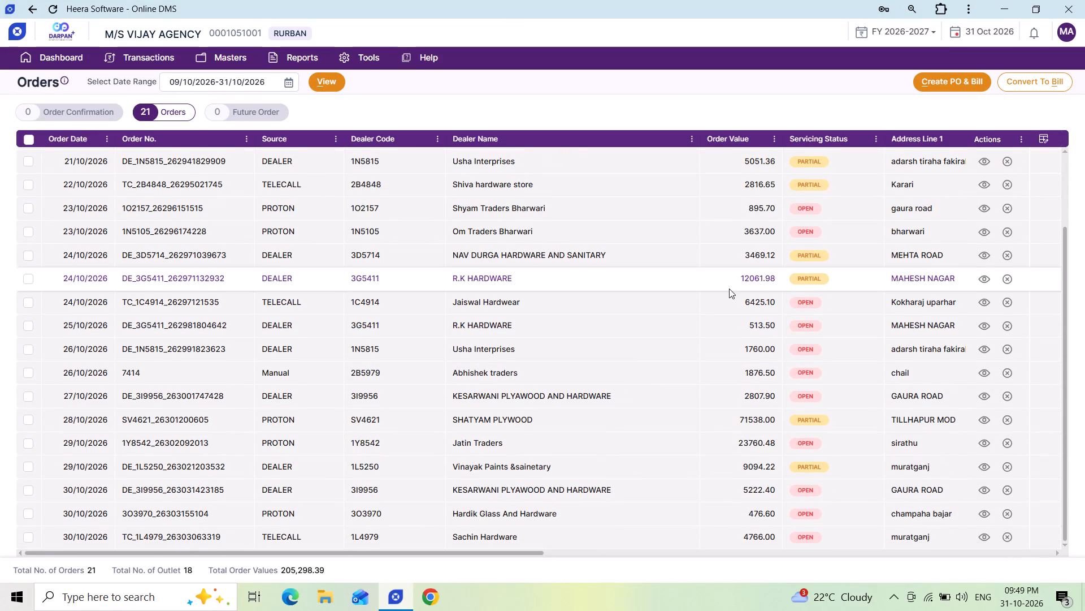
pyautogui.scroll(12, 729, 289)
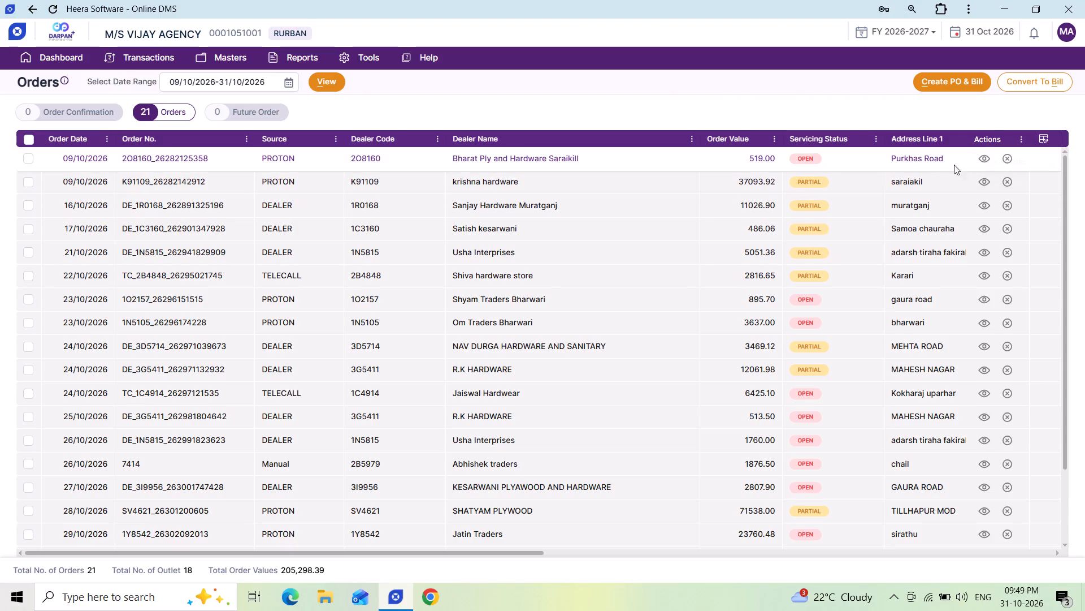
pyautogui.click(983, 163)
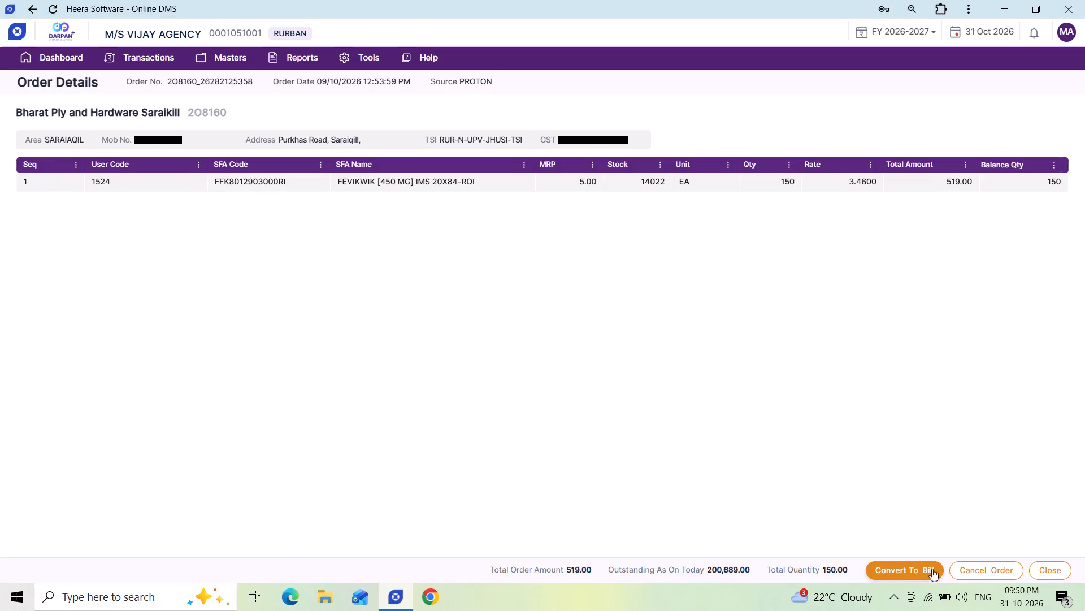
pyautogui.click(1060, 573)
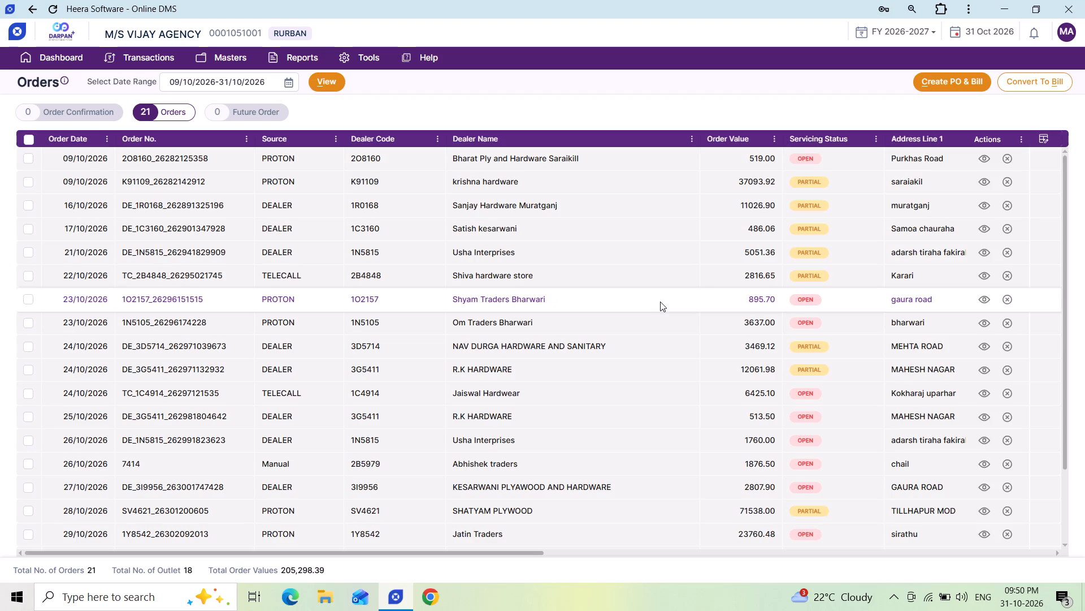
# Review the Vinayak Paints &sainetary order dated 29/10/2026, preview its conversion to a bill, and close it without saving.
pyautogui.scroll(-15, 600, 260)
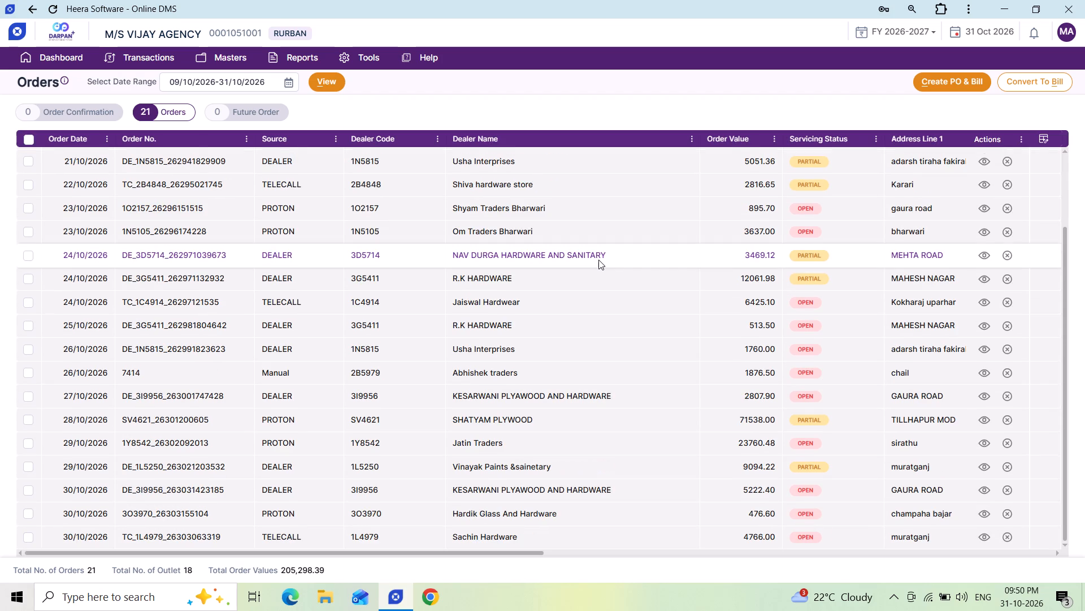
pyautogui.click(985, 467)
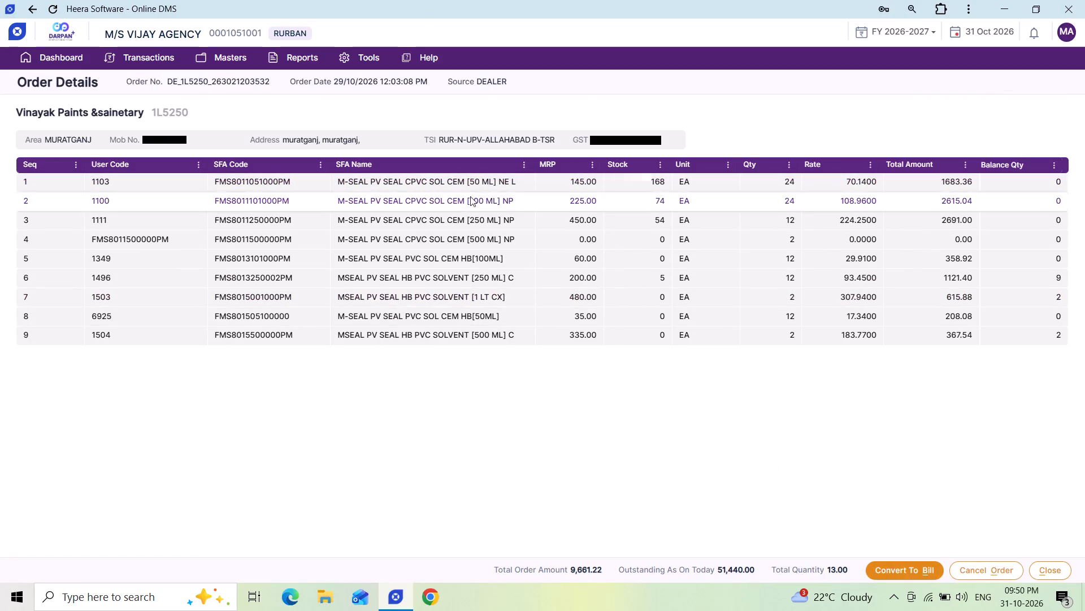
pyautogui.click(887, 573)
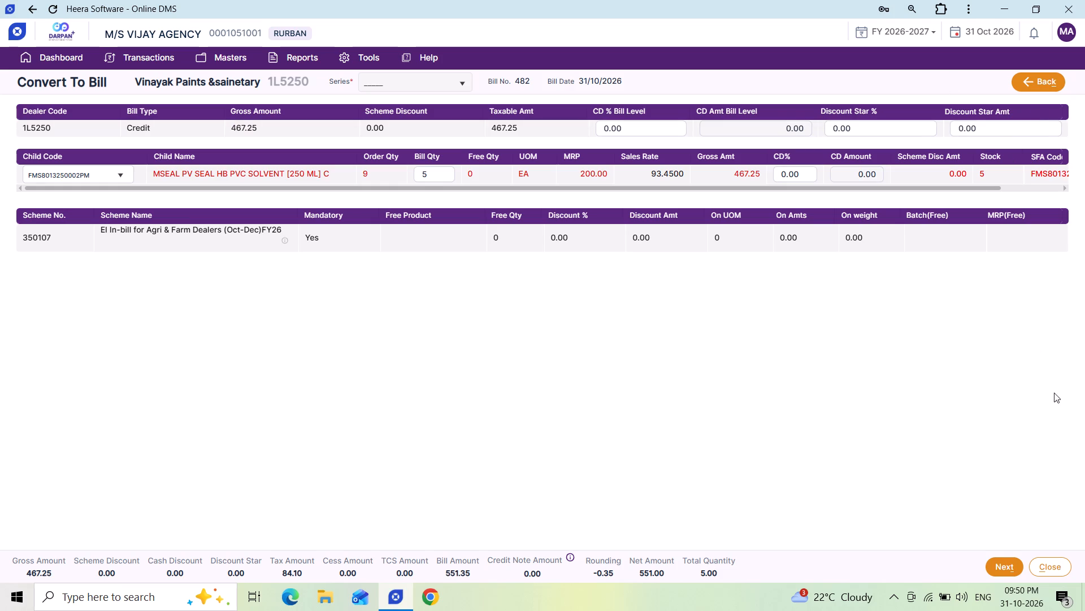
pyautogui.click(1052, 558)
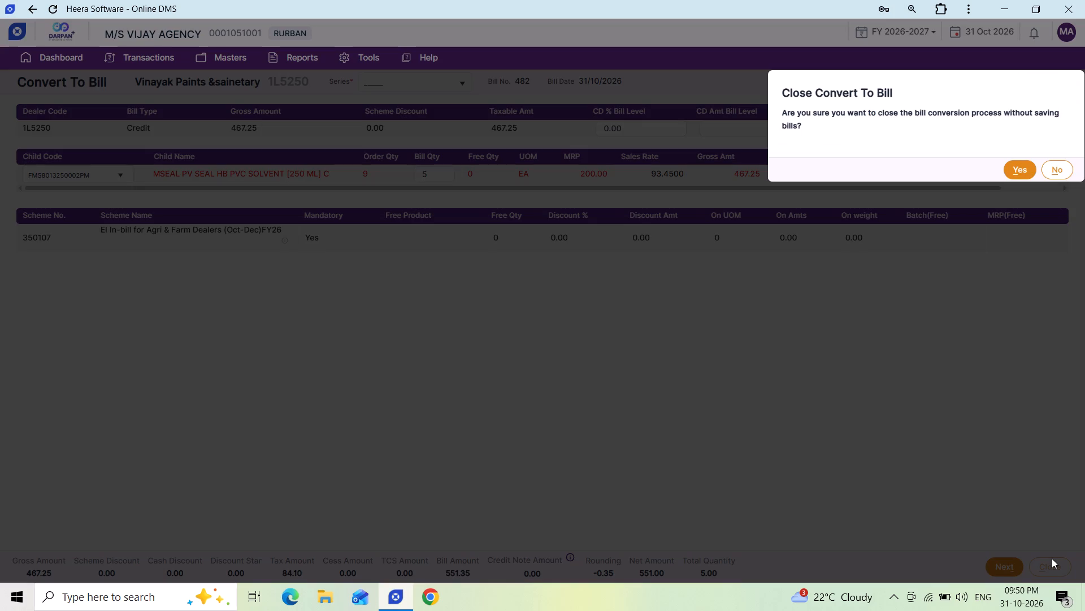
pyautogui.click(1013, 171)
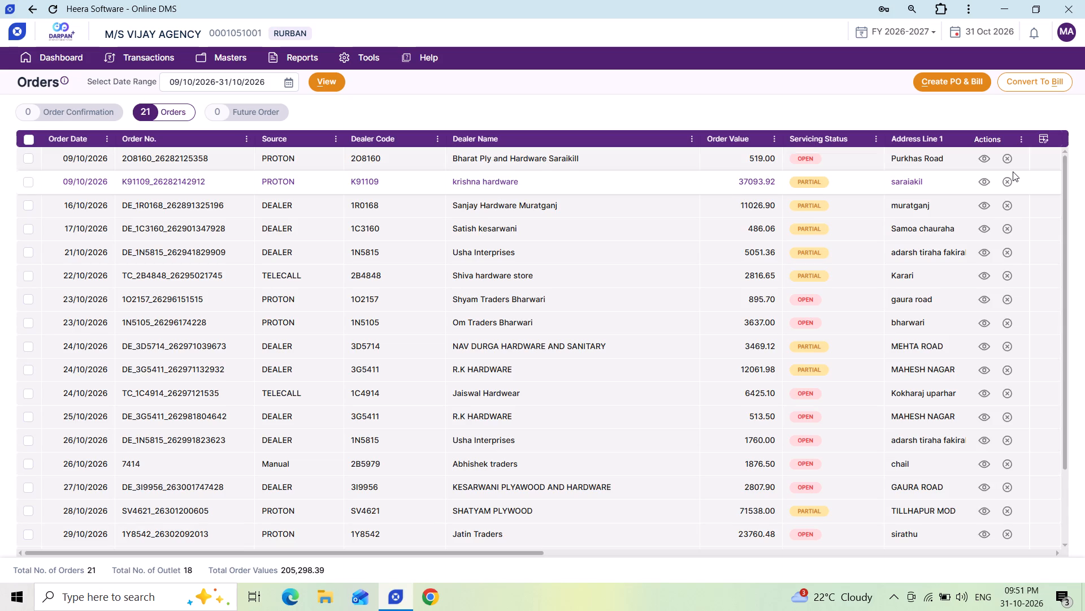
# Review the details of the Om Traders Bharwari order dated 23/10/2026.
pyautogui.click(982, 322)
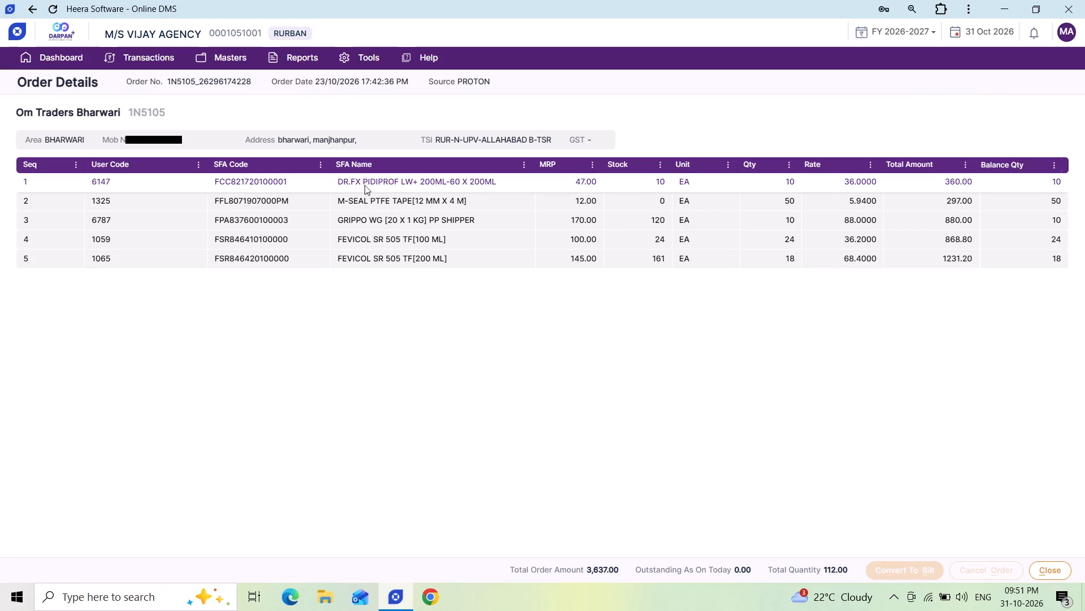
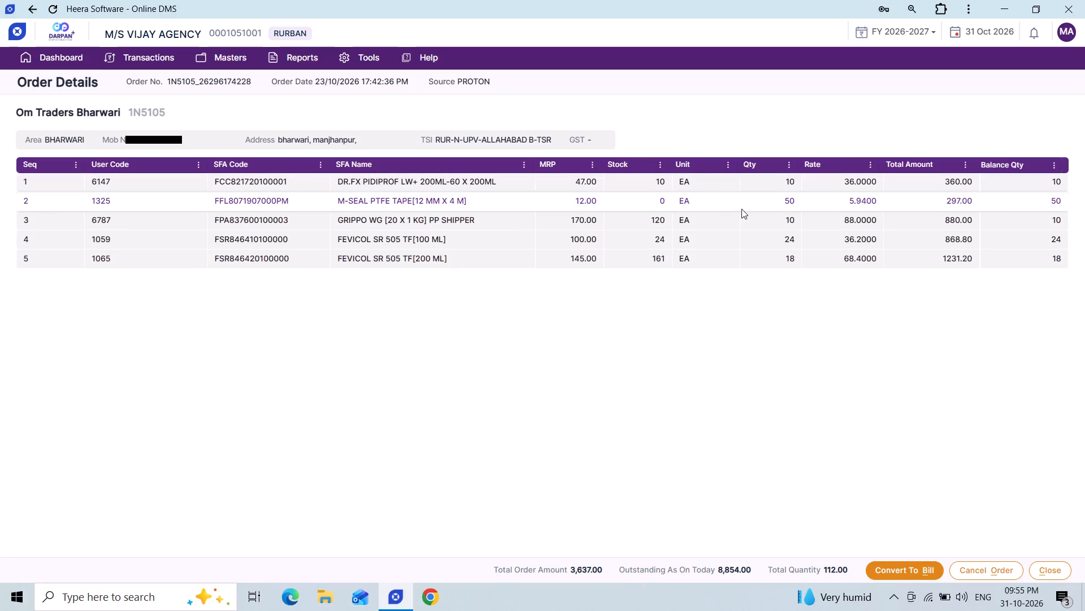
# Preview the conversion of the Om Traders Bharwari order to a bill, and close it without saving.
pyautogui.click(918, 564)
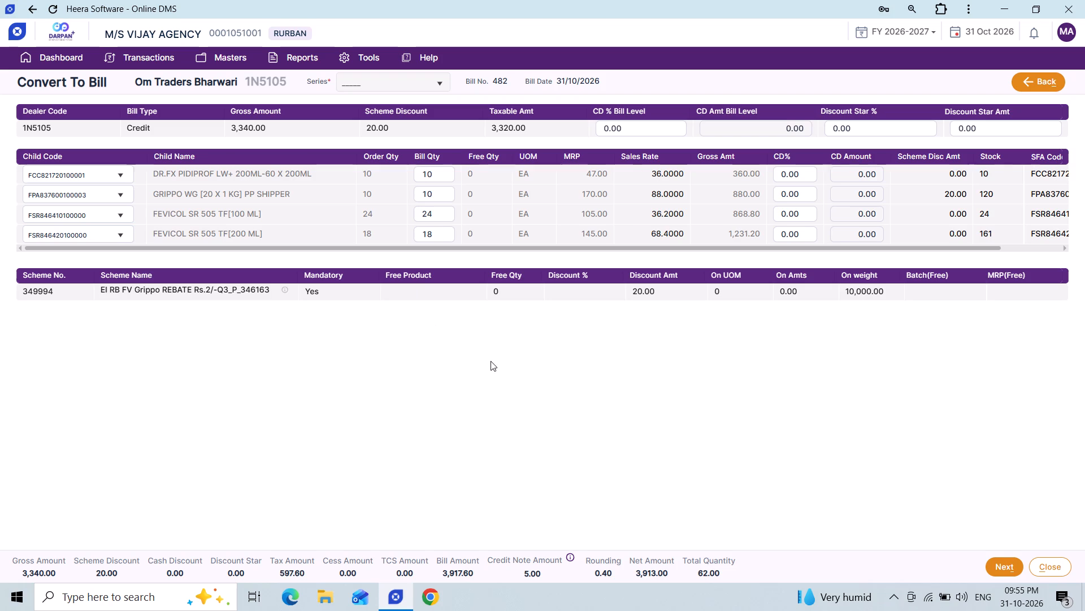
pyautogui.click(1057, 567)
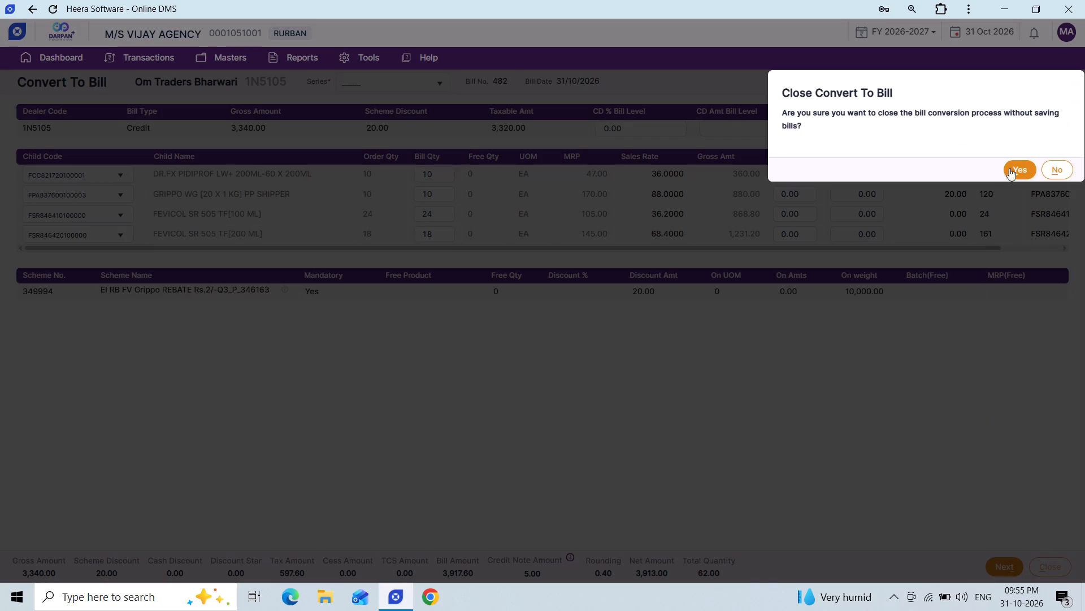
pyautogui.click(1018, 166)
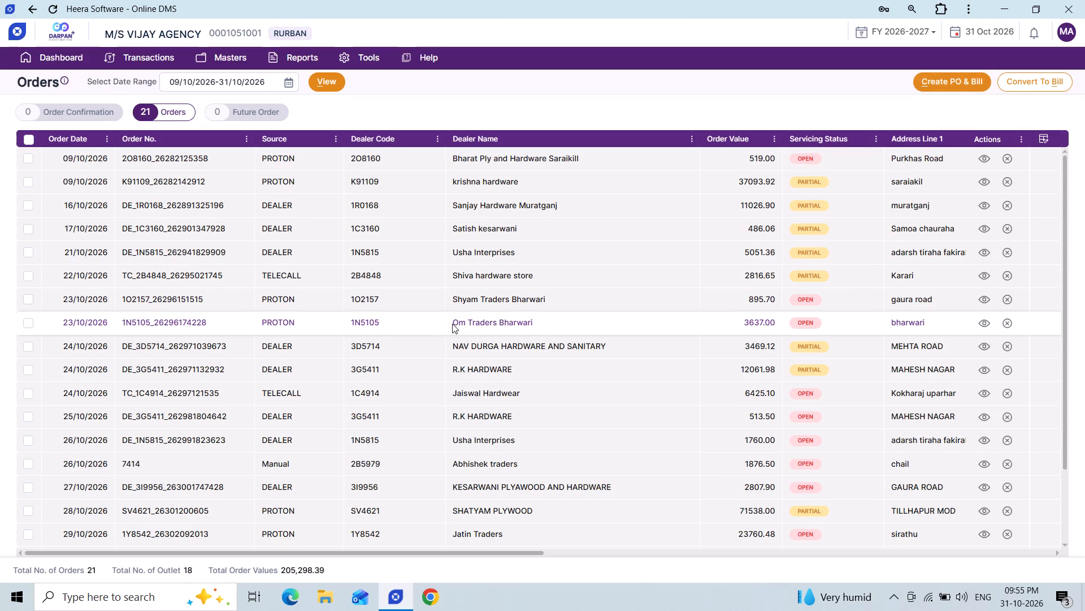
# Open the Om Traders Bharwari order for PO and billing, and add 6 units of FEVICOL SR 505 TF[200 ML] at MRP 145.00.
pyautogui.click(31, 322)
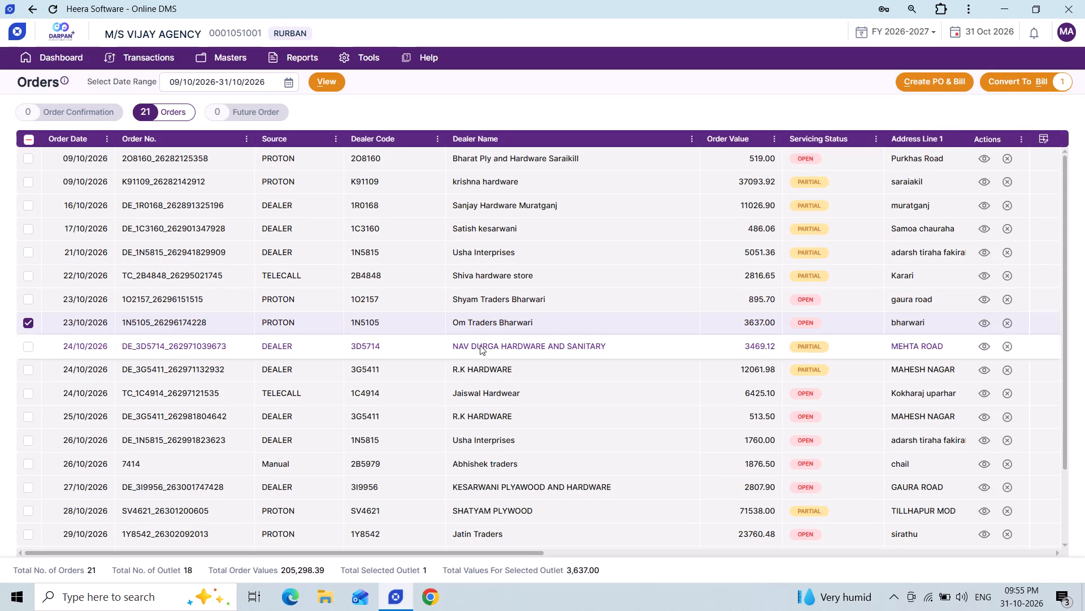
pyautogui.click(923, 86)
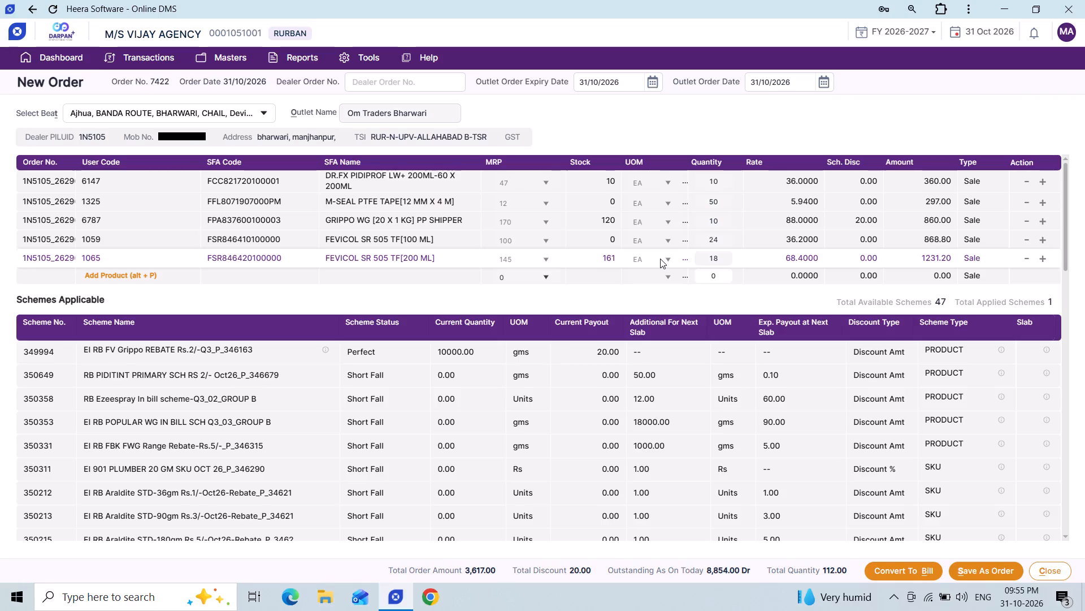
pyautogui.hotkey('ctrl', 'p')
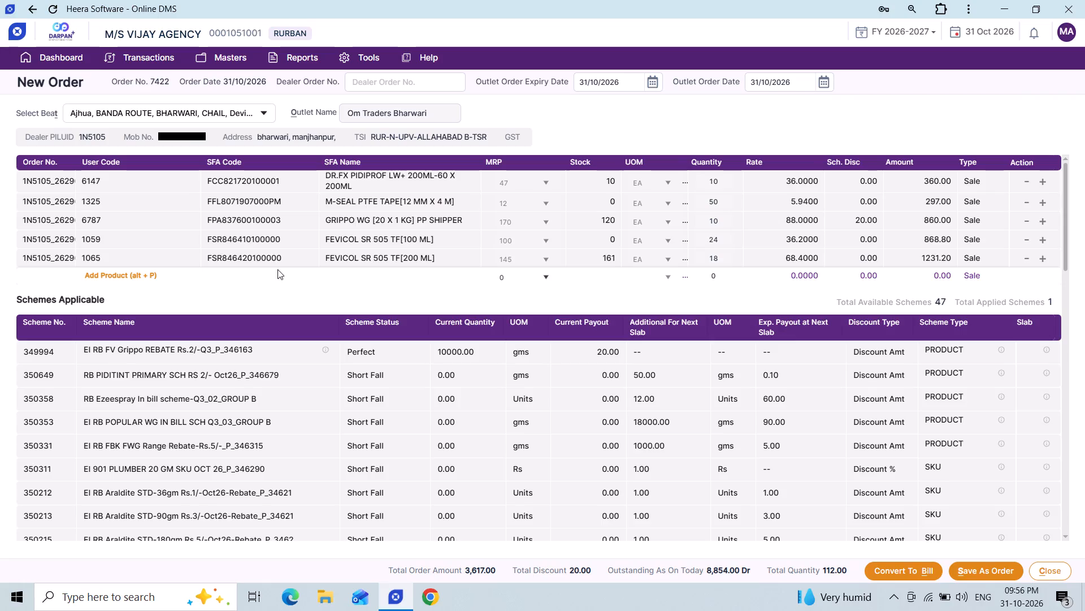
pyautogui.hotkey('alt', 'p')
pyautogui.hotkey('alt', 'p')
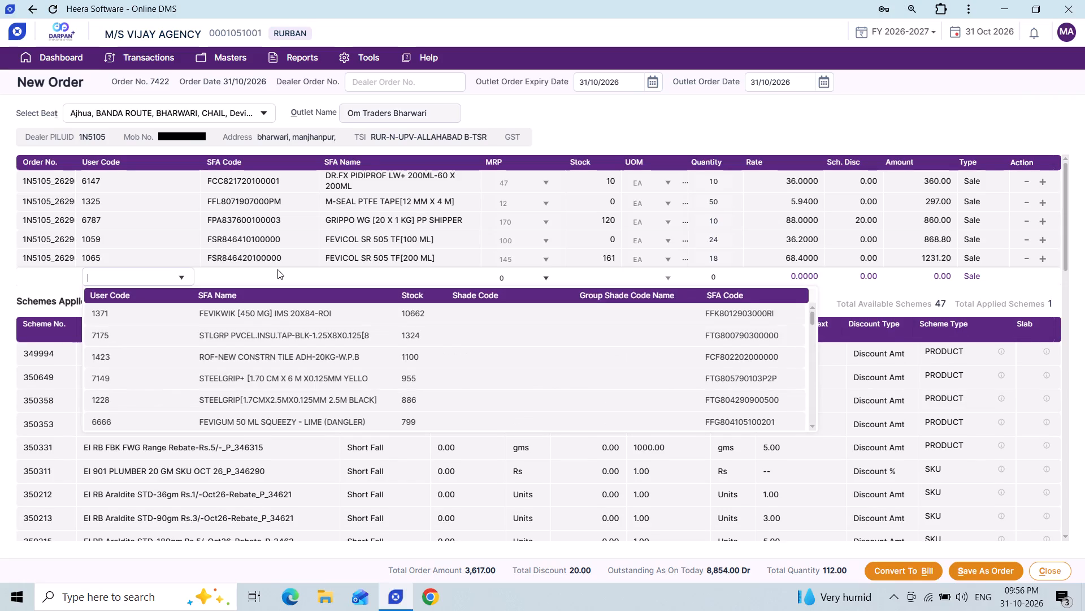
pyautogui.write('505')
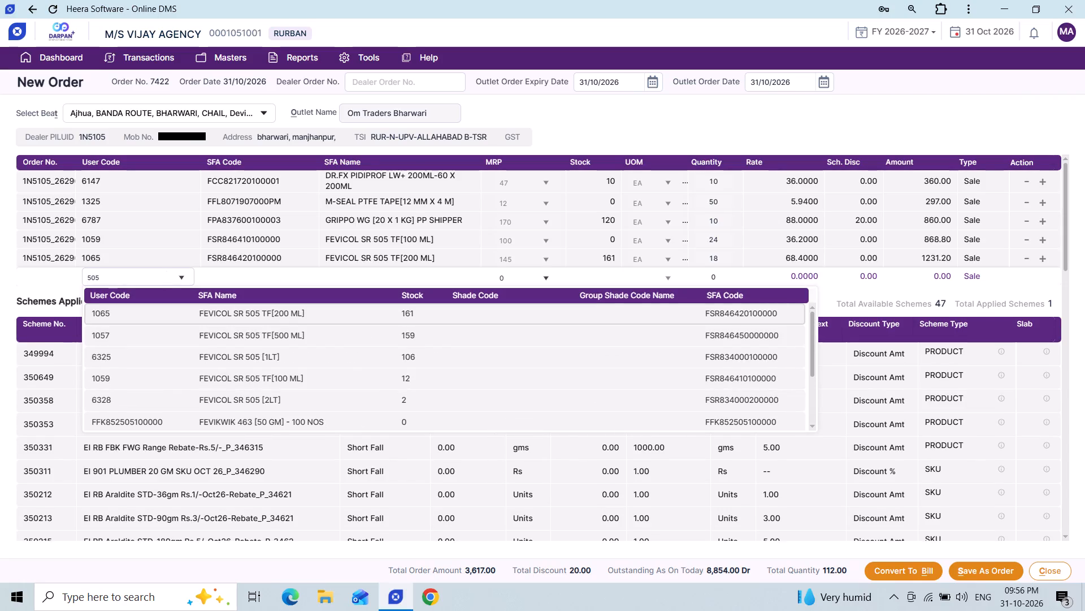
pyautogui.click(385, 311)
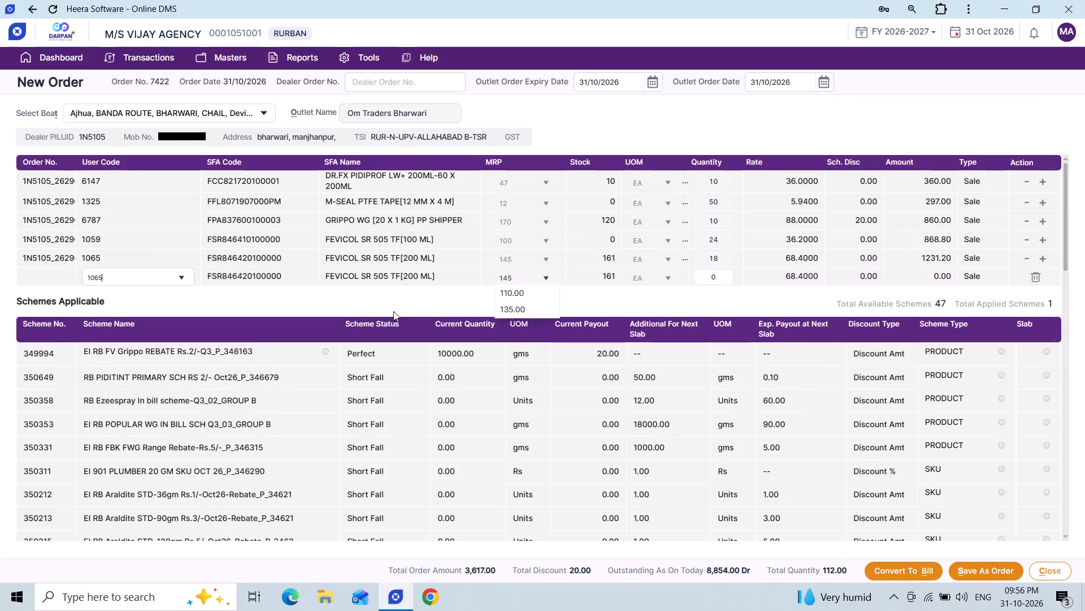
pyautogui.click(544, 276)
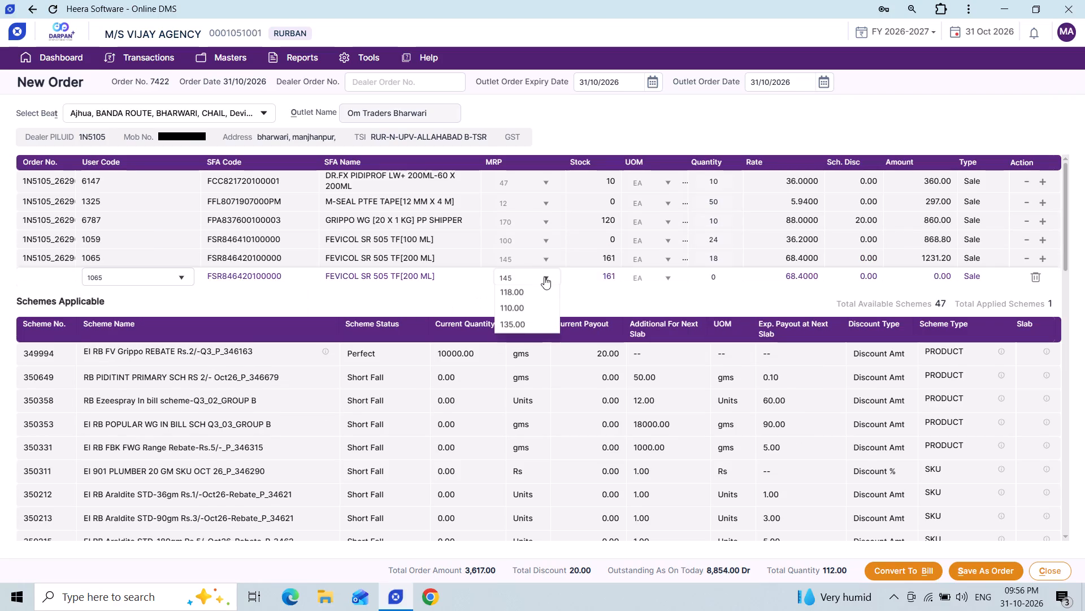
pyautogui.click(514, 295)
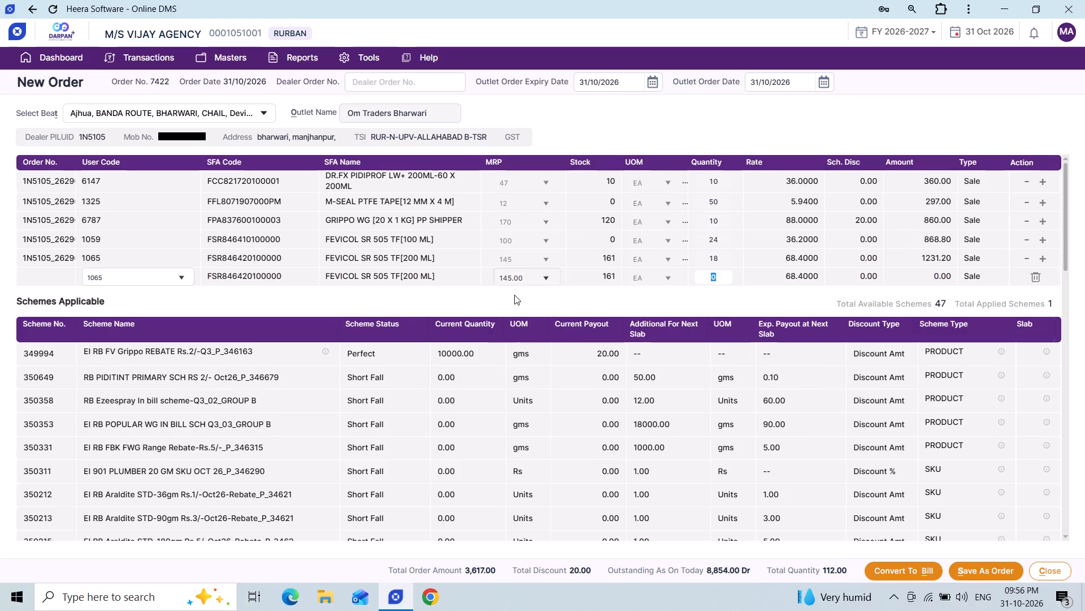
pyautogui.click(720, 274)
pyautogui.press('BackSpace')
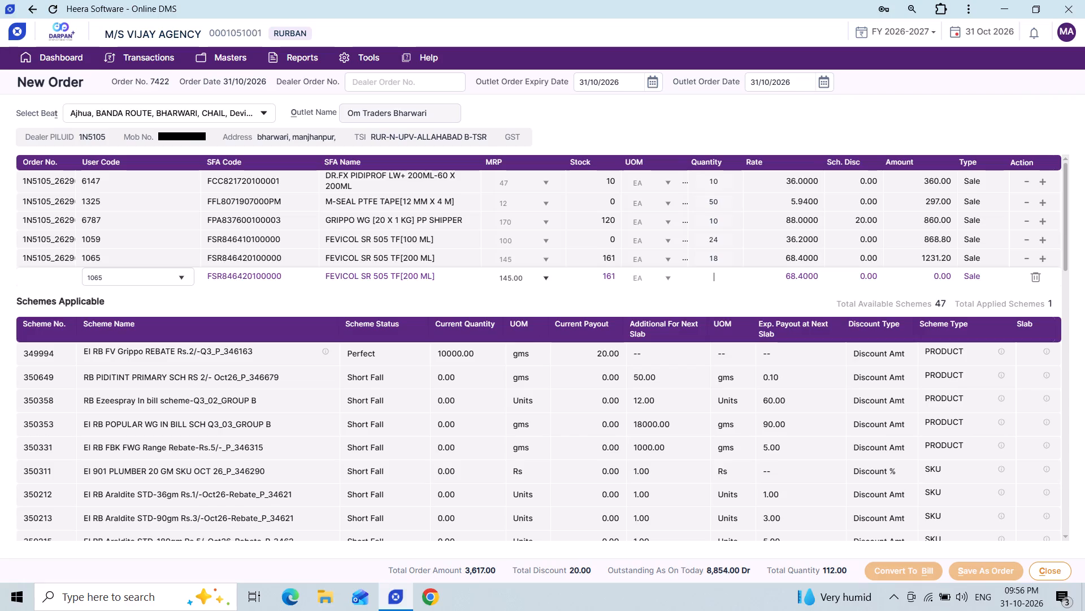
pyautogui.press('6')
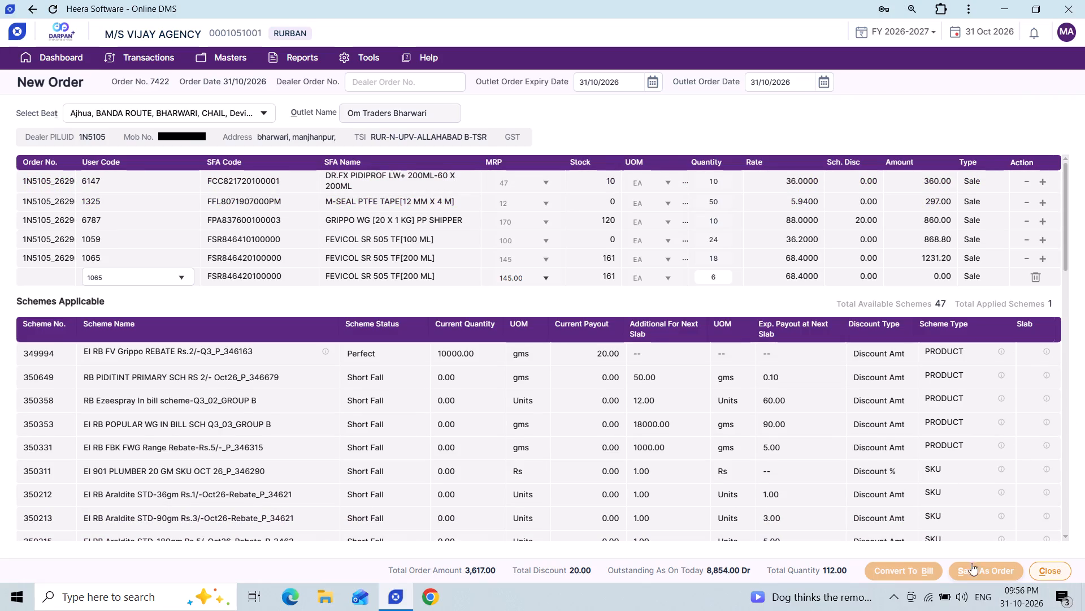
pyautogui.press('Return')
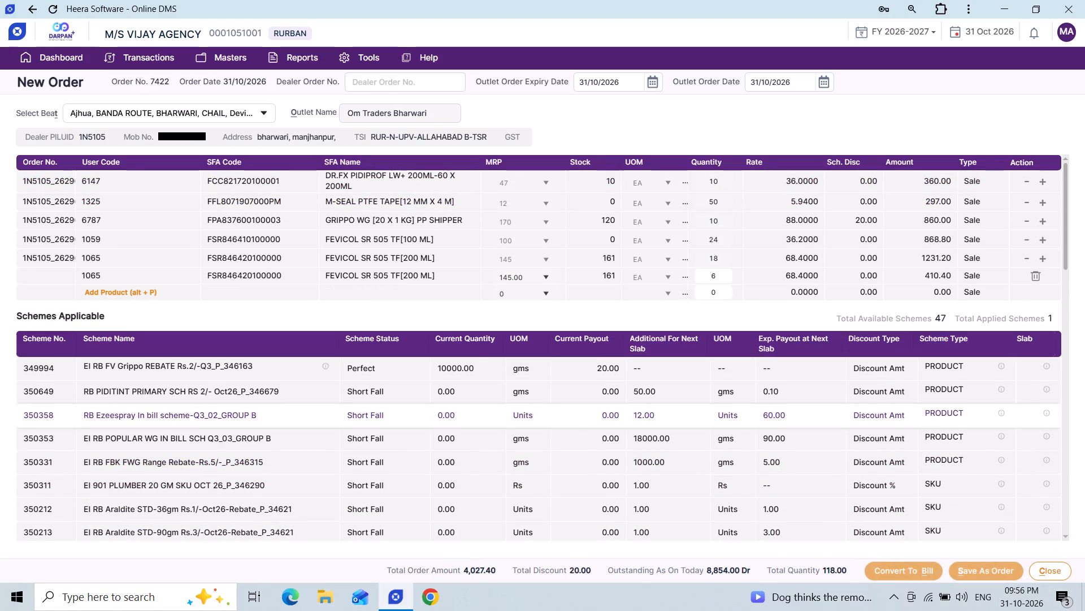
# Convert the Om Traders Bharwari order to a bill with a 2% bill-level cash discount, and create the bill.
pyautogui.click(891, 567)
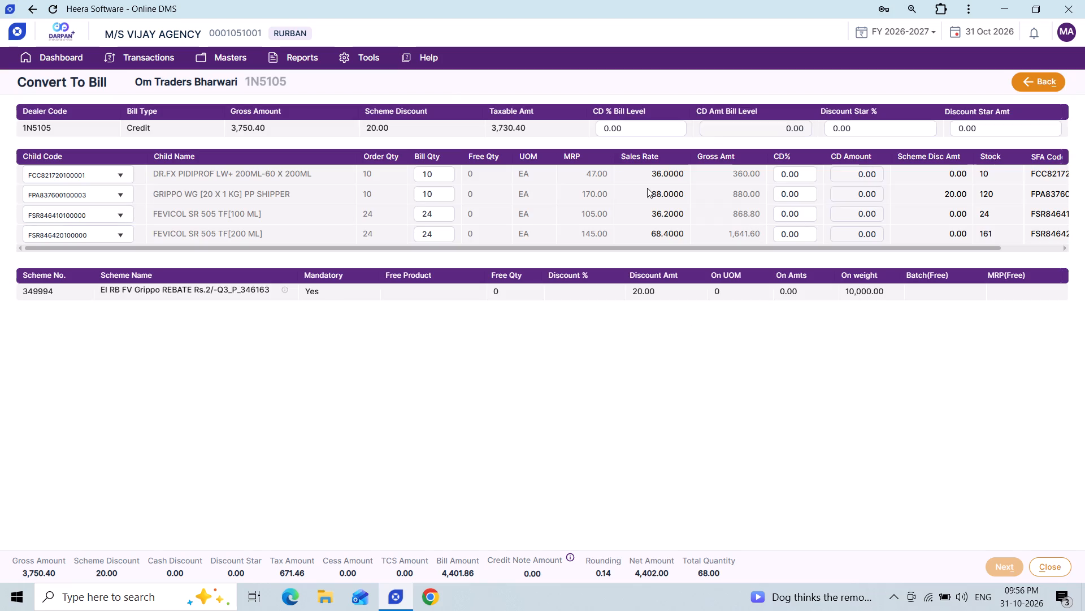
pyautogui.click(631, 126)
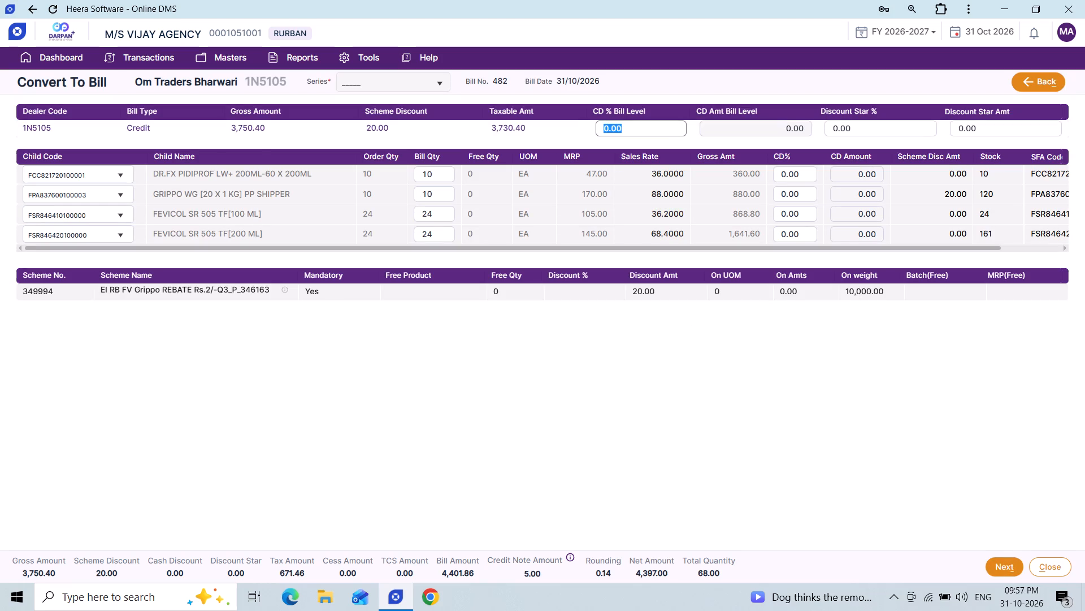
pyautogui.press('2')
pyautogui.click(1012, 567)
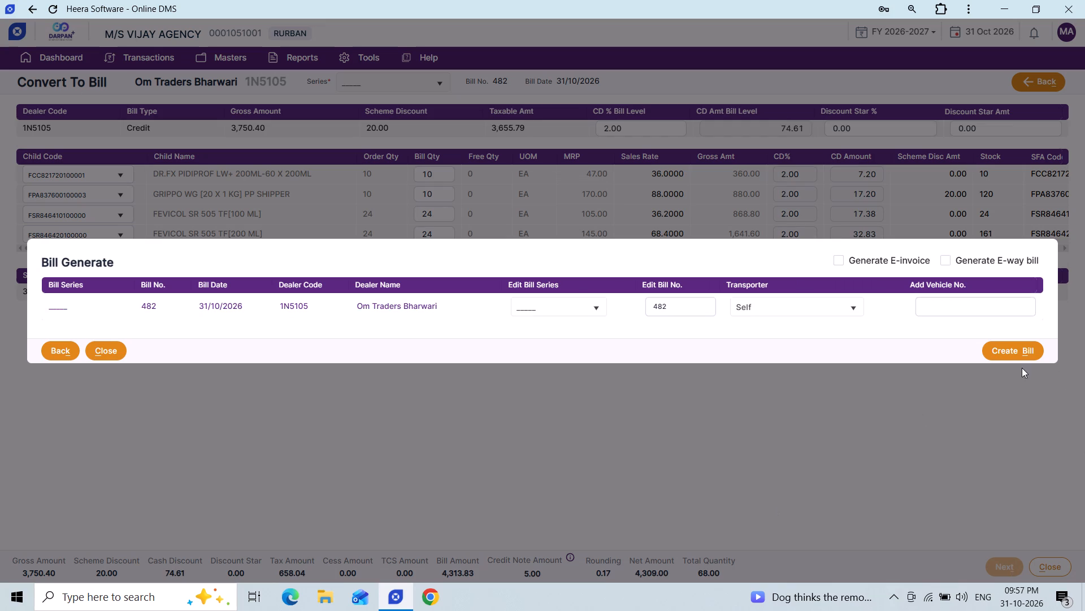
pyautogui.click(1013, 348)
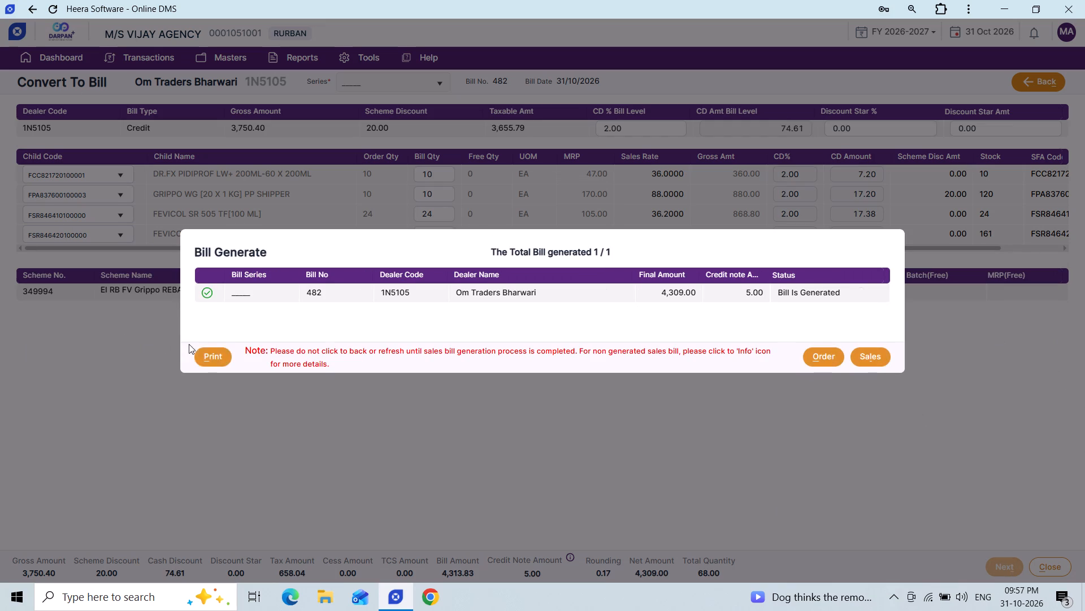
# Print one Original For Customer copy of the Om Traders Bharwari invoice in A4_Format1.
pyautogui.click(210, 354)
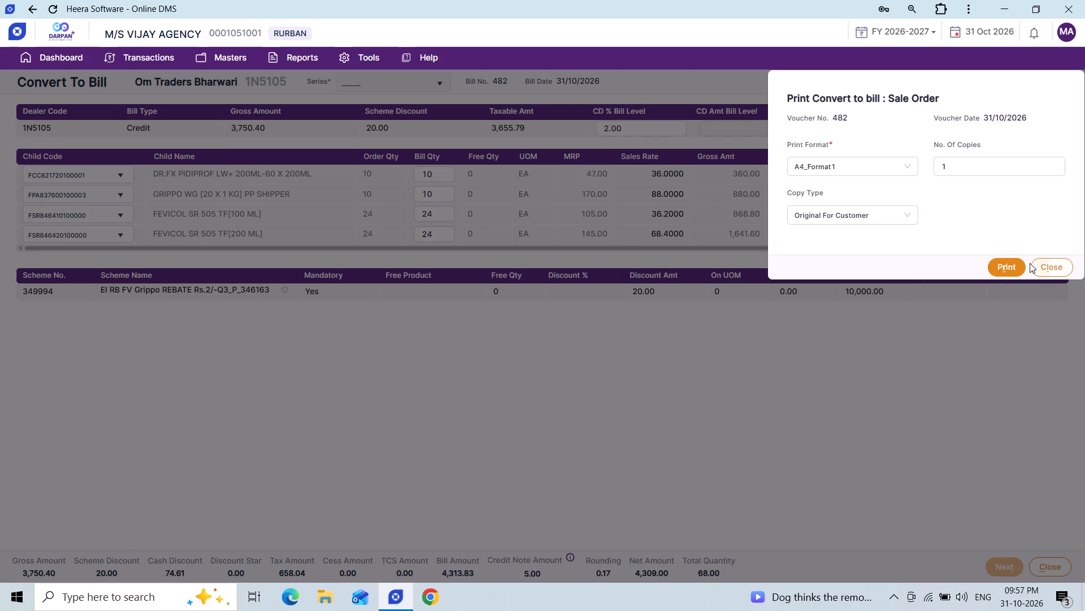
pyautogui.click(1011, 263)
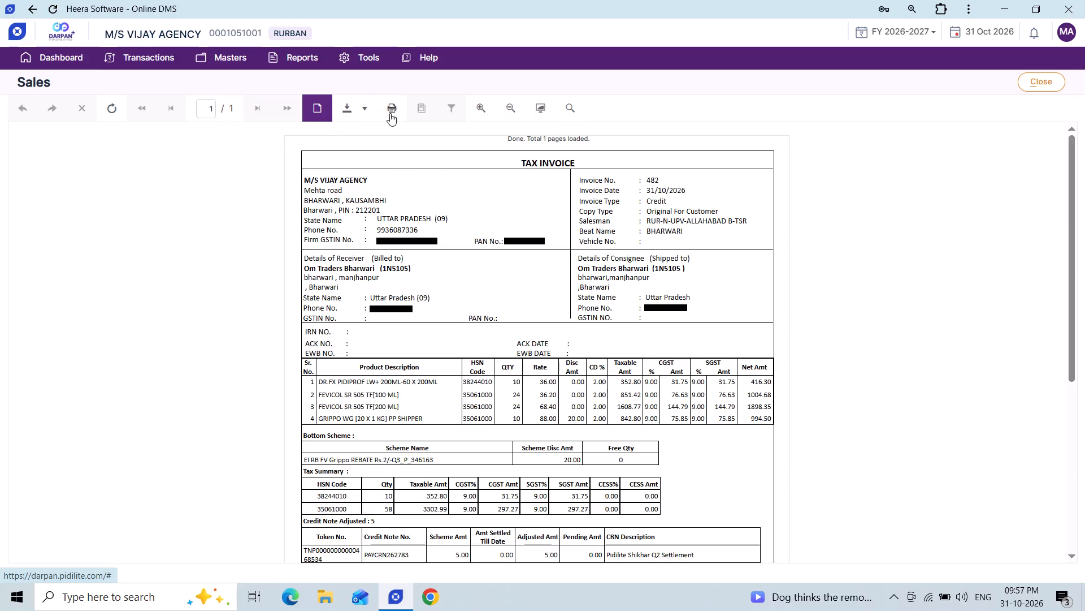
pyautogui.click(390, 113)
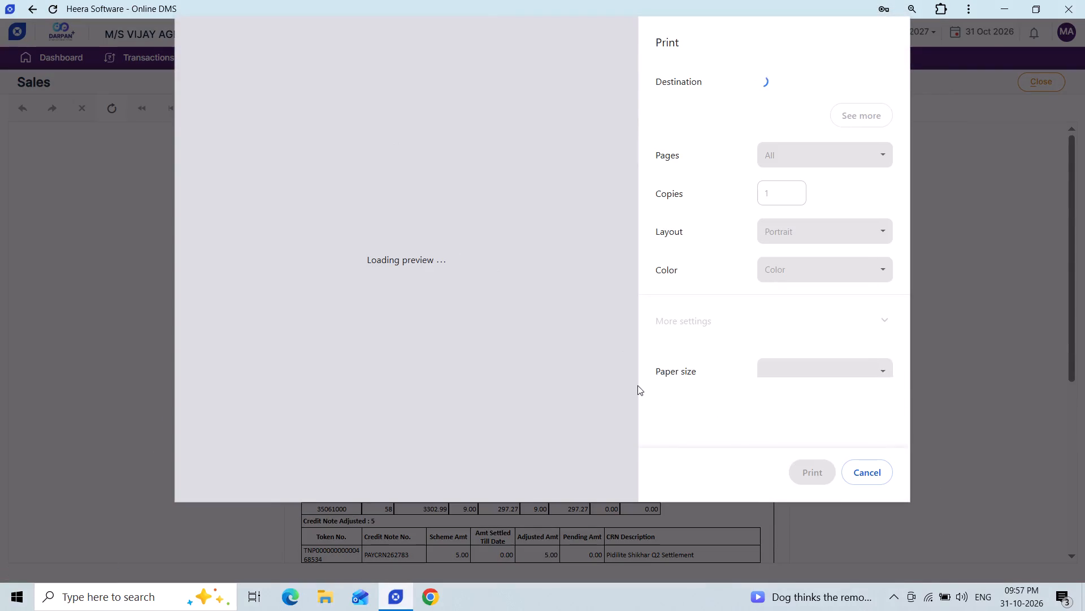
pyautogui.click(824, 467)
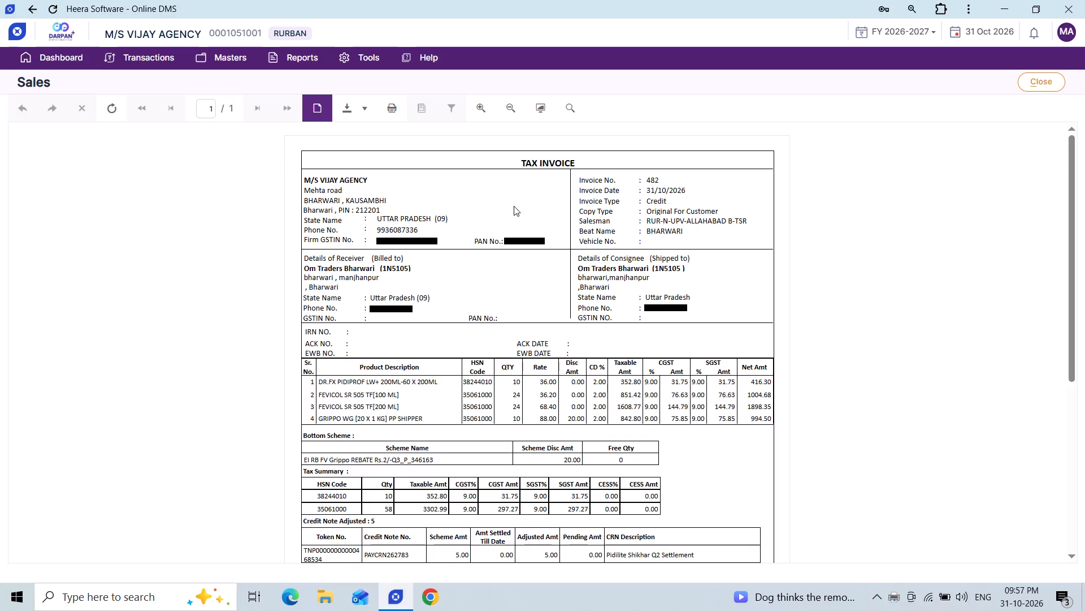
# Return to the orders for billing and open KESARWANI PLYAWOOD AND HARDWARE's 27/10/2026 and 30/10/2026 orders together for PO and billing.
pyautogui.click(39, 53)
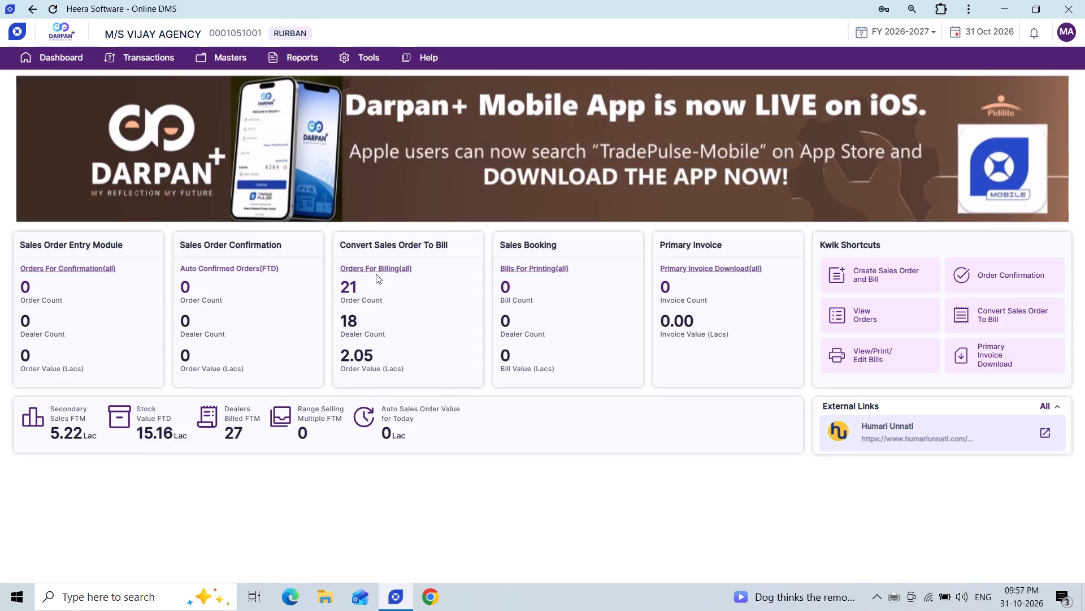
pyautogui.click(376, 270)
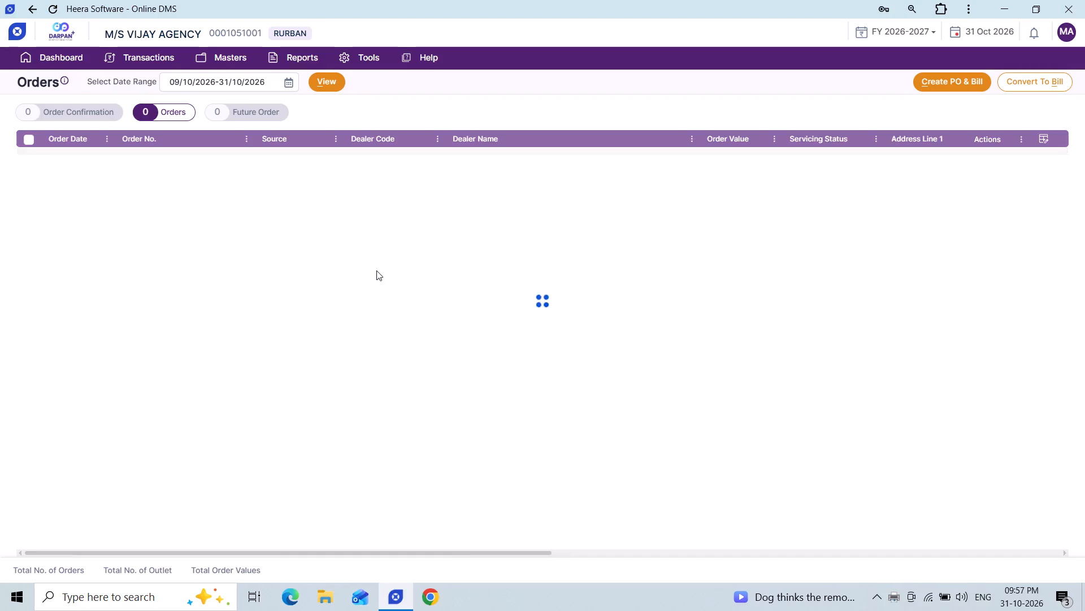
pyautogui.scroll(-12, 505, 354)
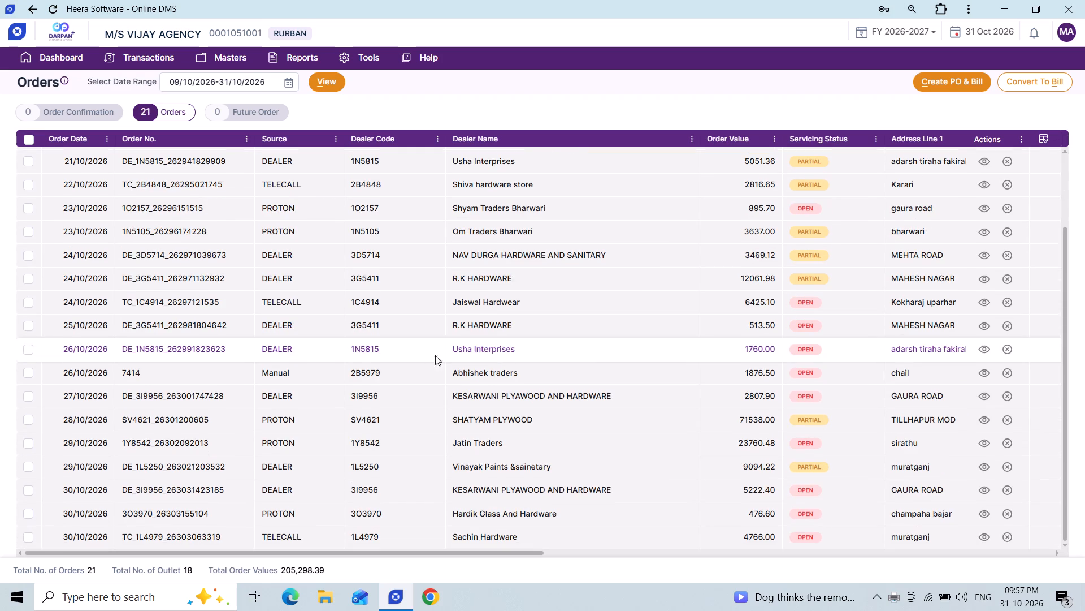
pyautogui.click(27, 394)
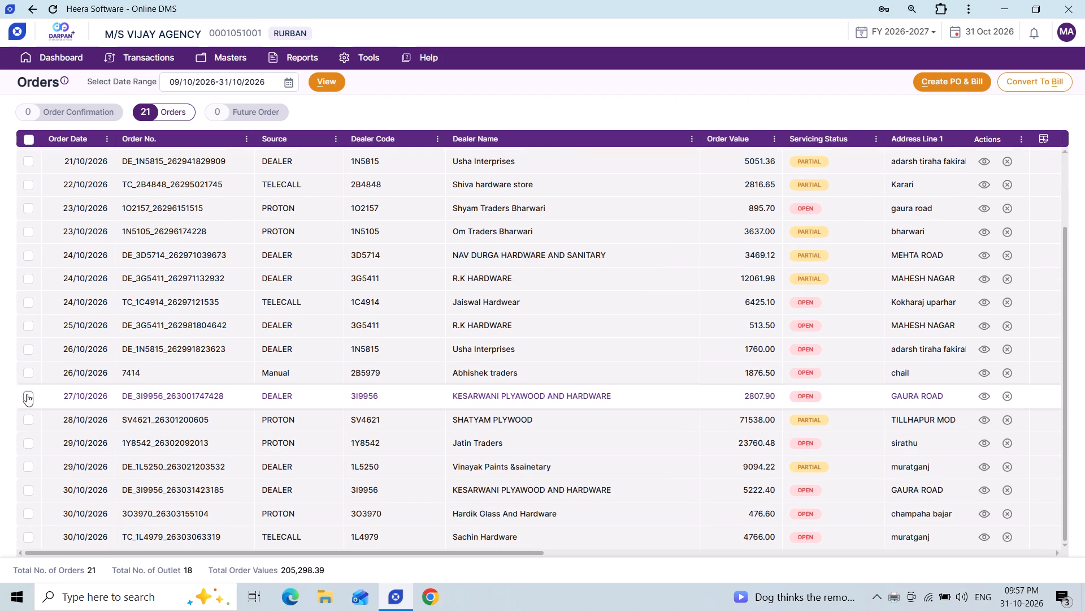
pyautogui.click(29, 488)
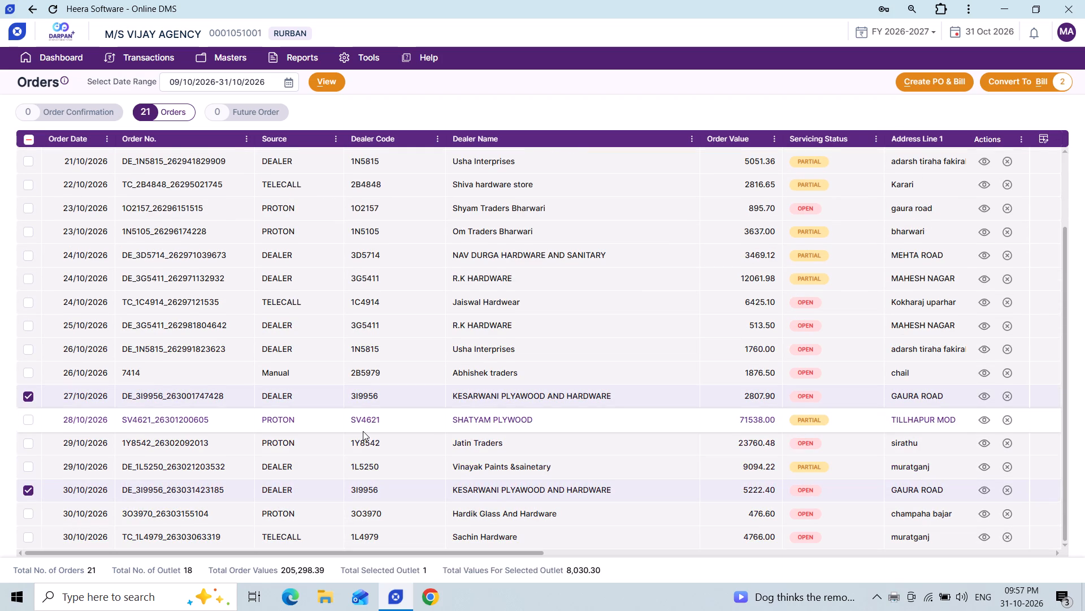
pyautogui.scroll(4, 363, 431)
pyautogui.scroll(-6, 363, 431)
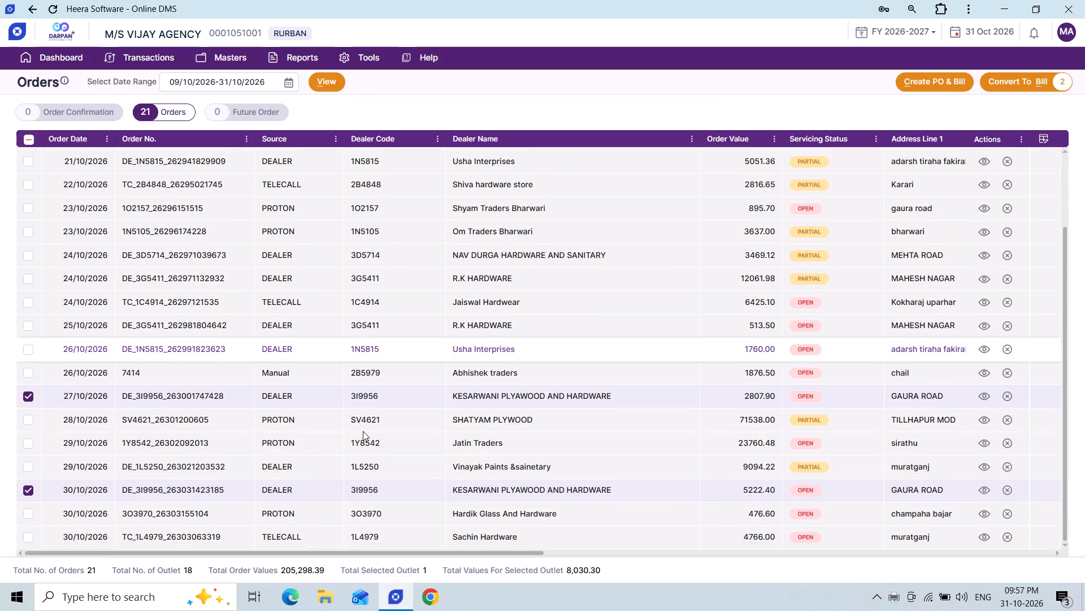
pyautogui.scroll(-7, 363, 431)
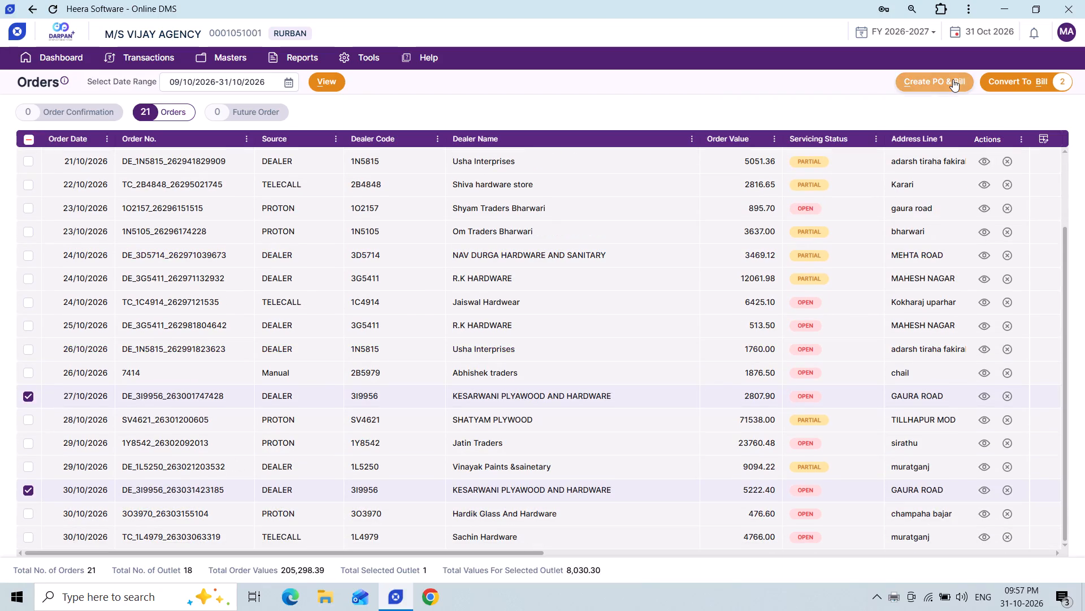
pyautogui.click(953, 79)
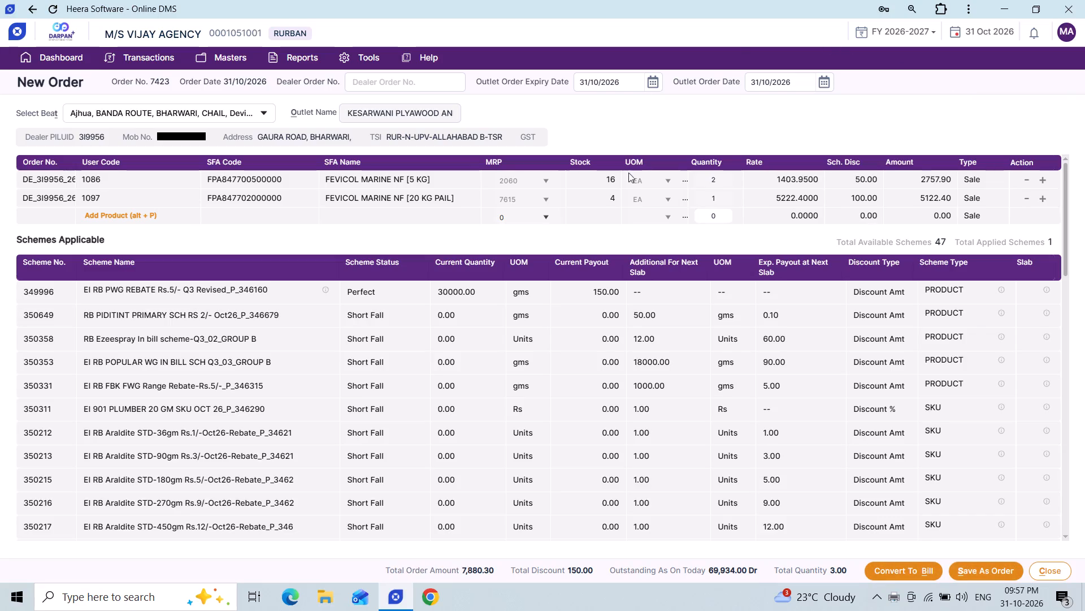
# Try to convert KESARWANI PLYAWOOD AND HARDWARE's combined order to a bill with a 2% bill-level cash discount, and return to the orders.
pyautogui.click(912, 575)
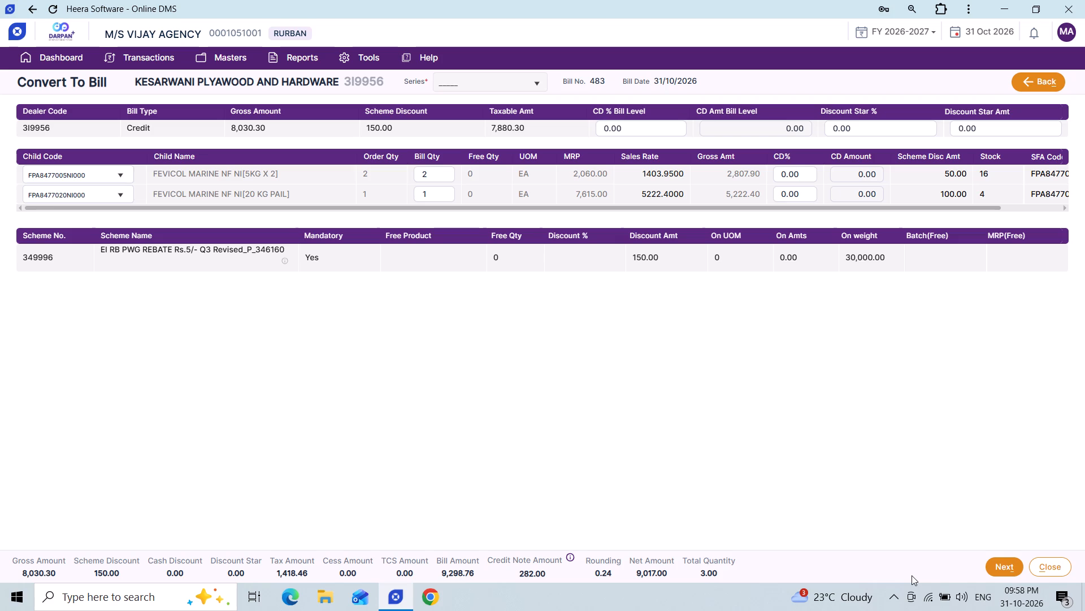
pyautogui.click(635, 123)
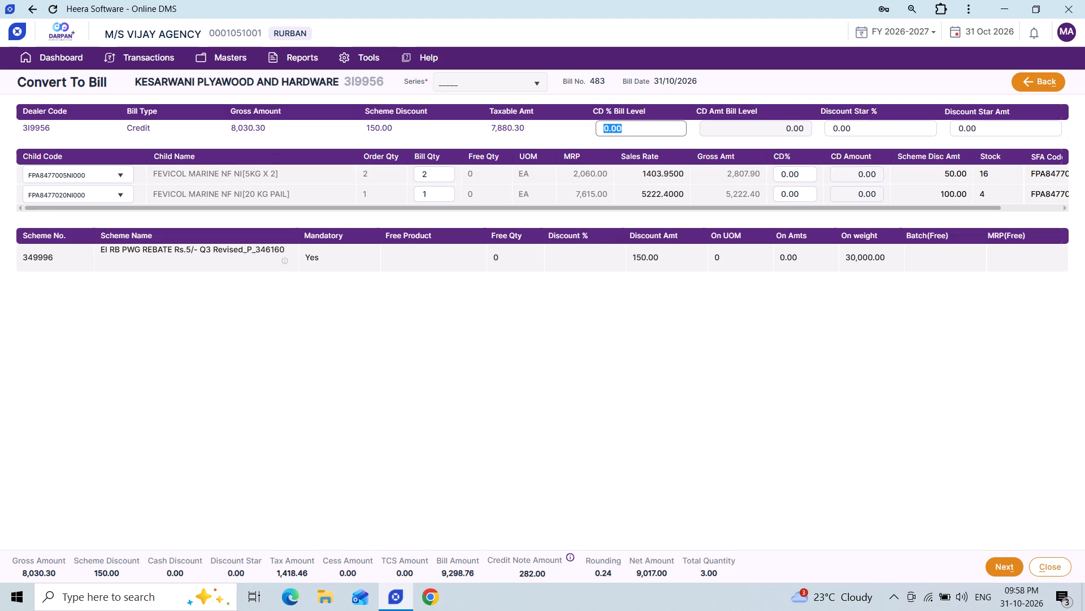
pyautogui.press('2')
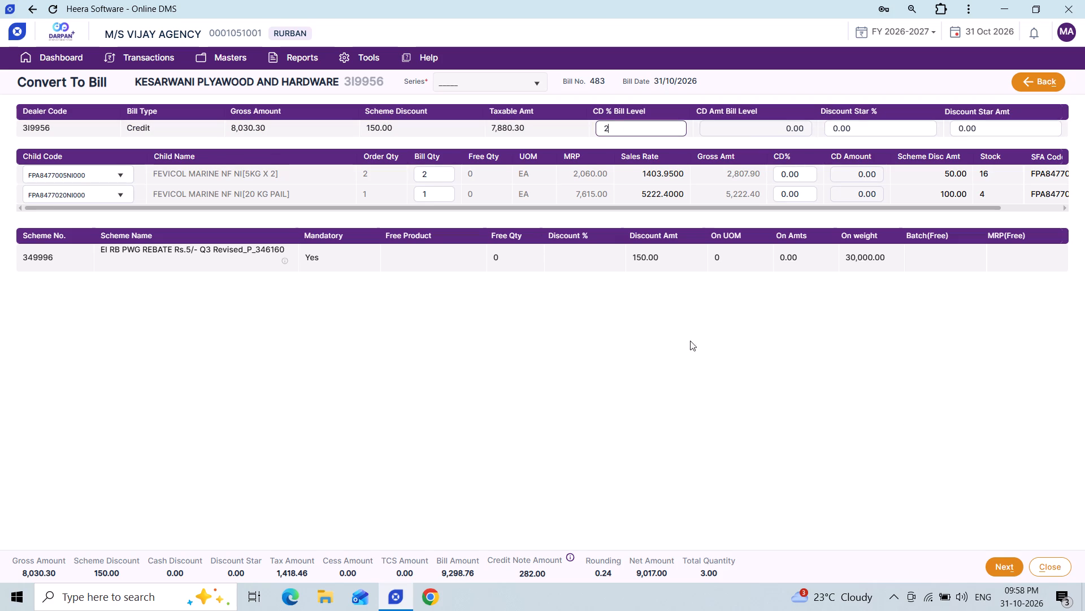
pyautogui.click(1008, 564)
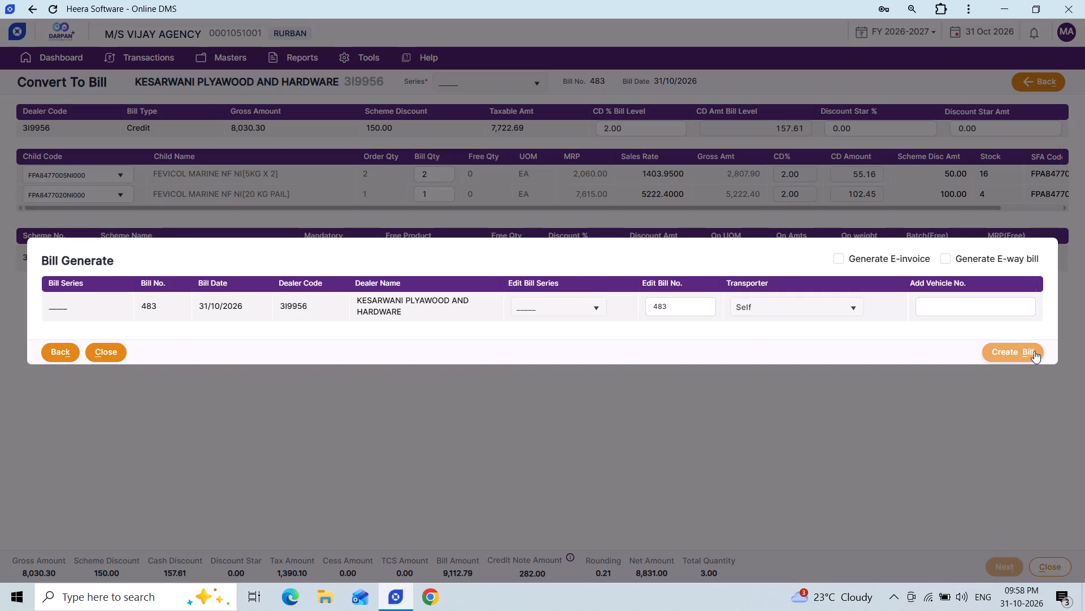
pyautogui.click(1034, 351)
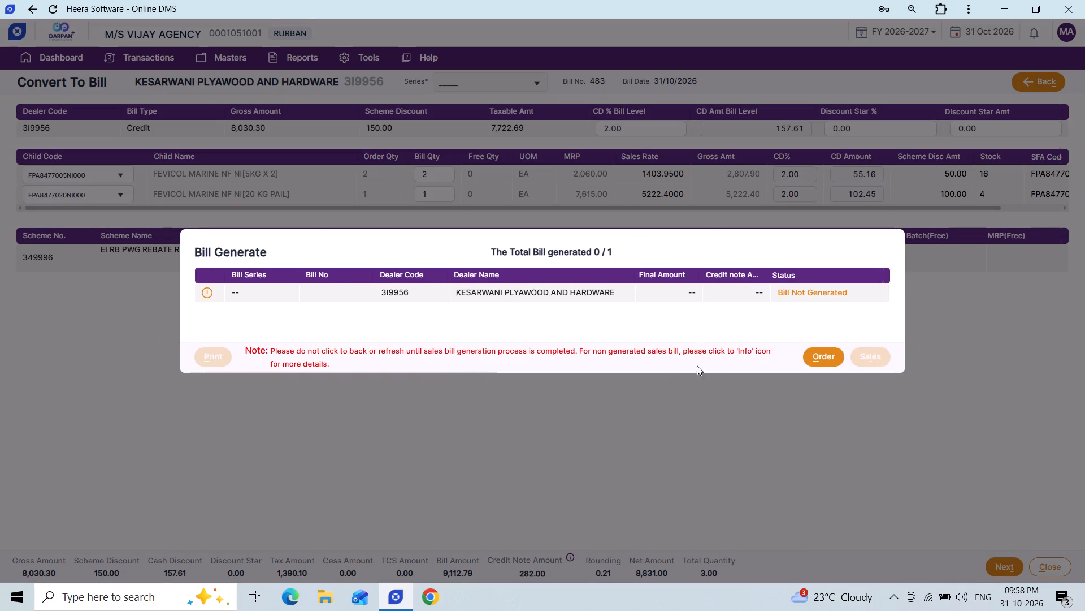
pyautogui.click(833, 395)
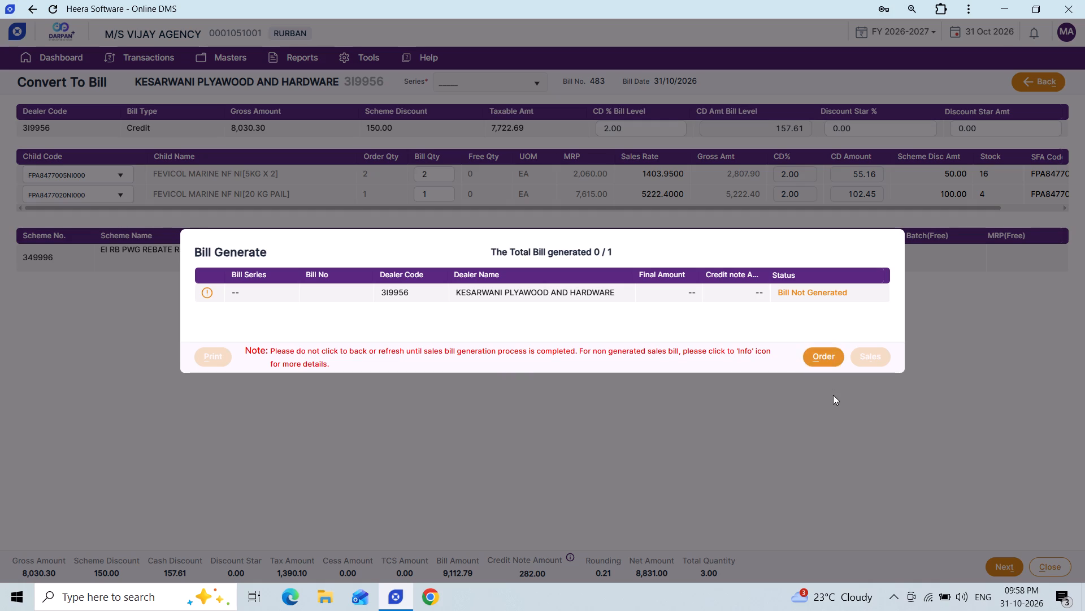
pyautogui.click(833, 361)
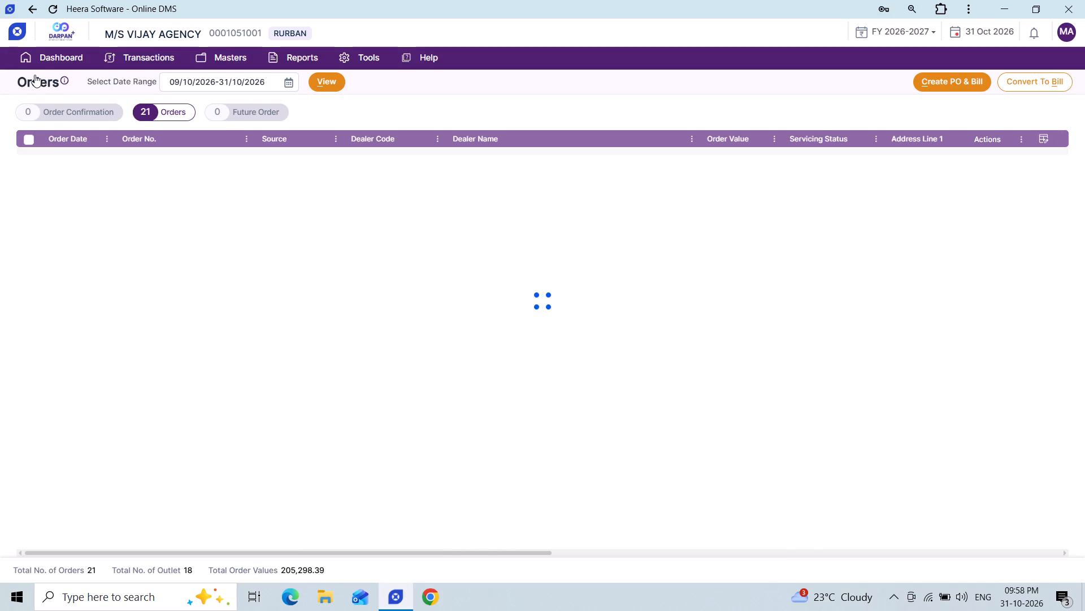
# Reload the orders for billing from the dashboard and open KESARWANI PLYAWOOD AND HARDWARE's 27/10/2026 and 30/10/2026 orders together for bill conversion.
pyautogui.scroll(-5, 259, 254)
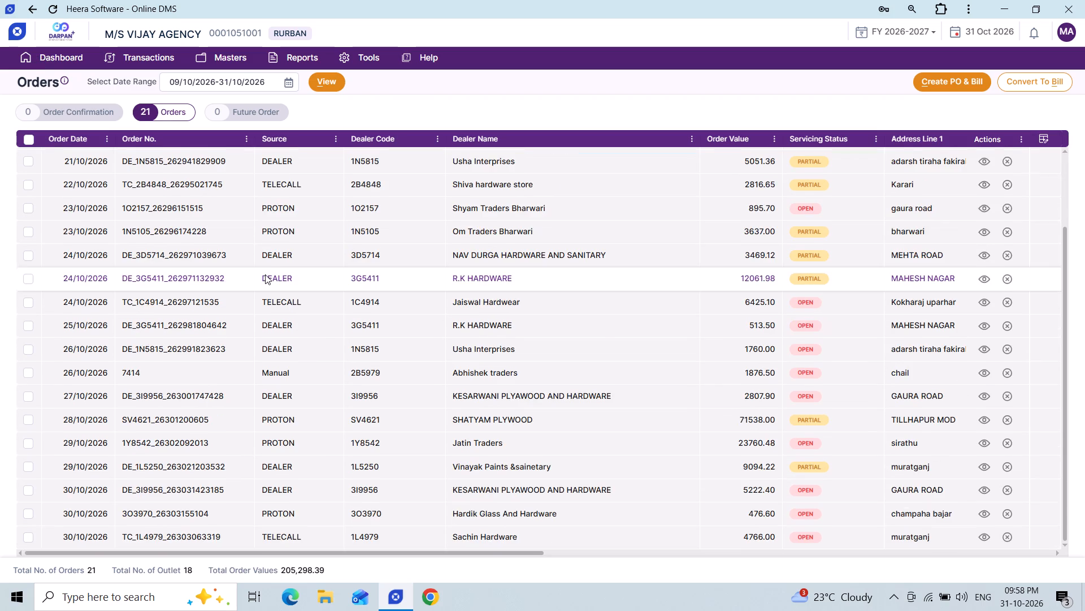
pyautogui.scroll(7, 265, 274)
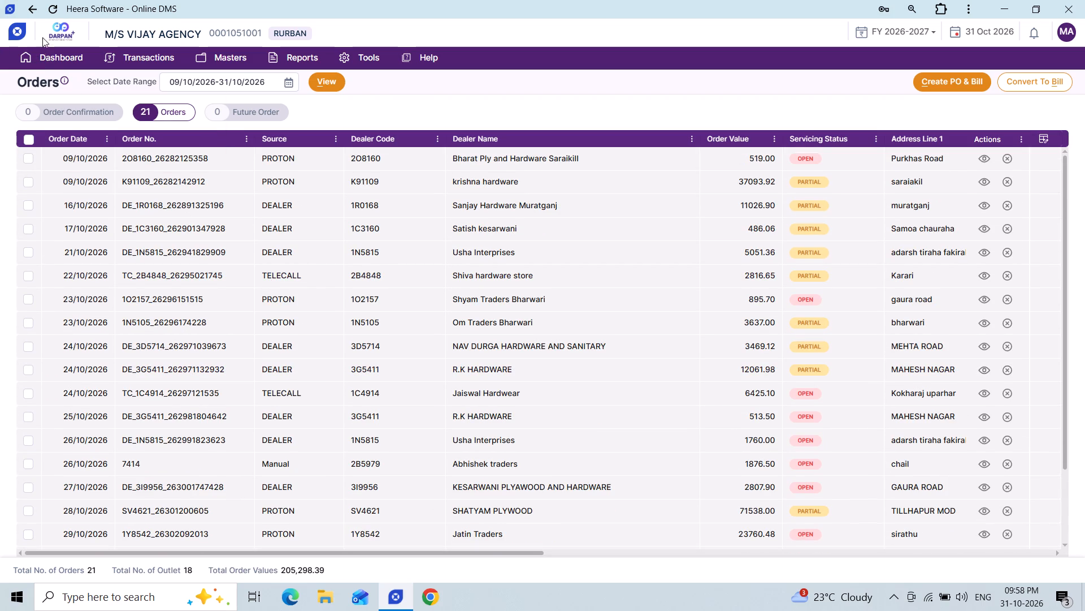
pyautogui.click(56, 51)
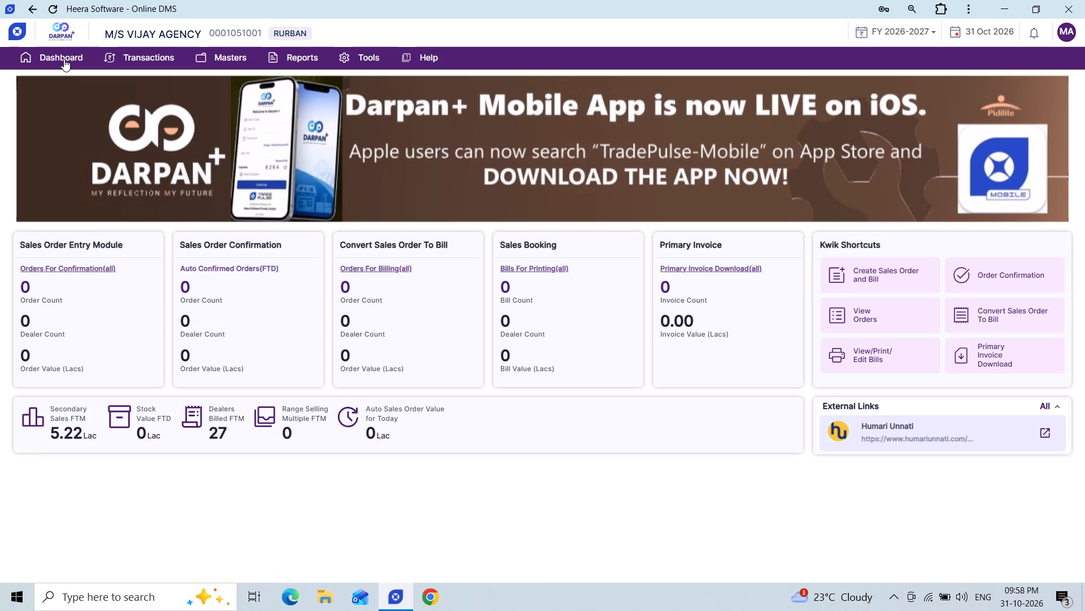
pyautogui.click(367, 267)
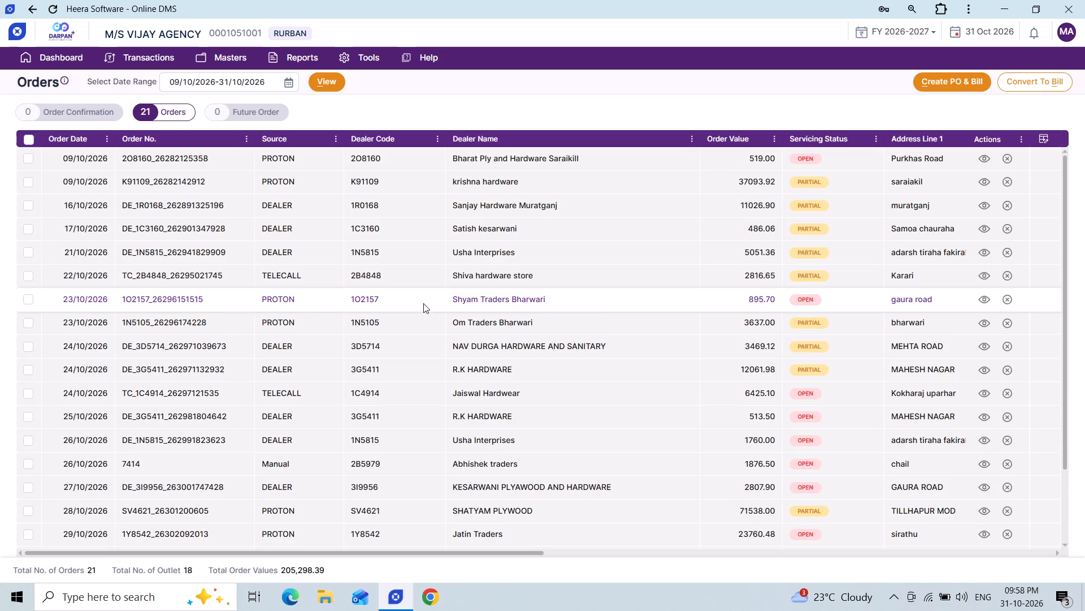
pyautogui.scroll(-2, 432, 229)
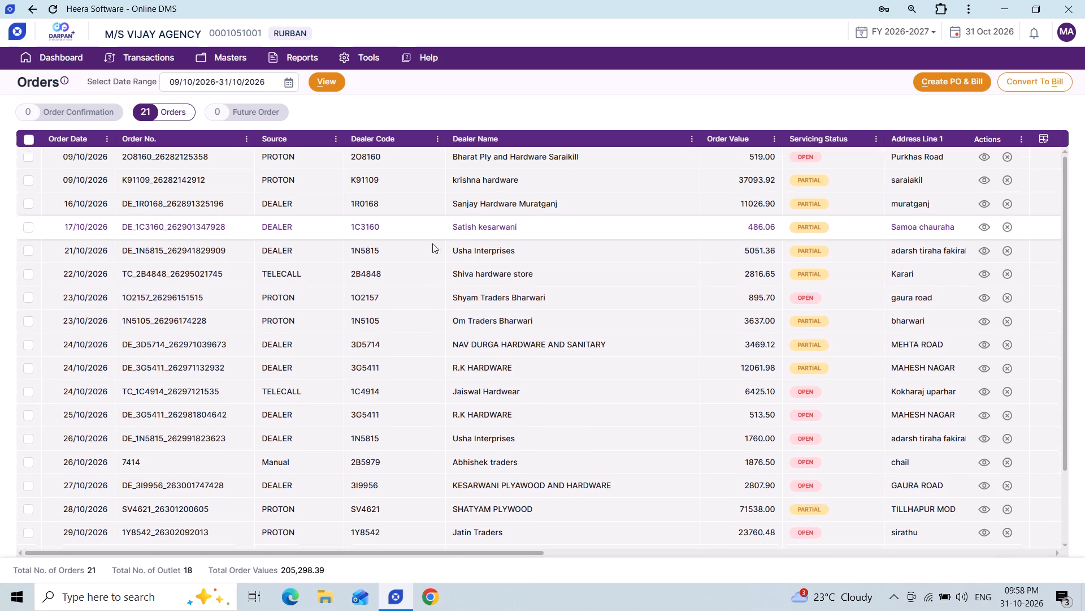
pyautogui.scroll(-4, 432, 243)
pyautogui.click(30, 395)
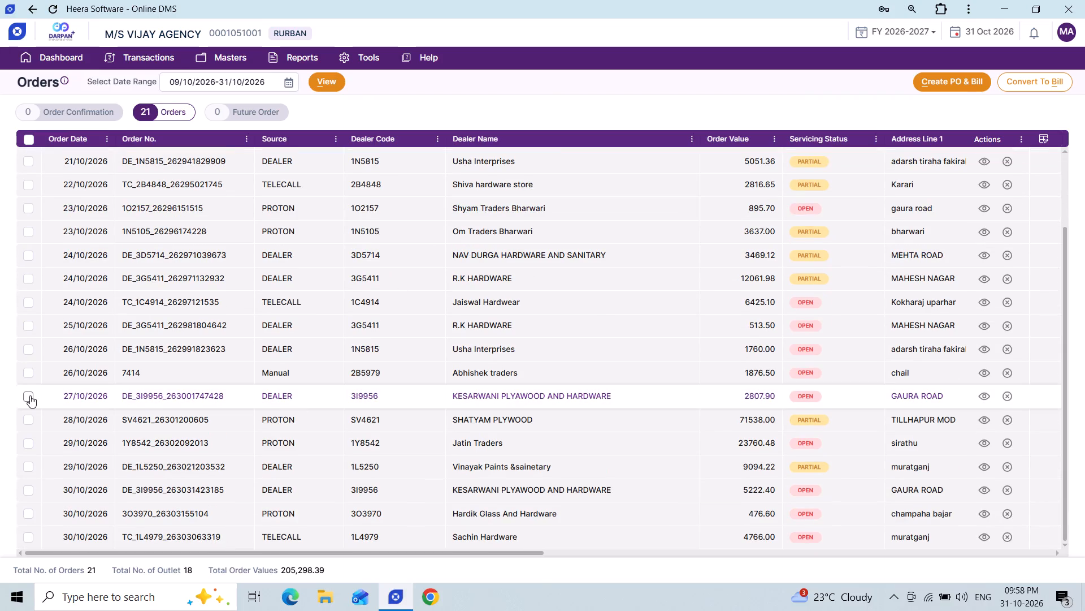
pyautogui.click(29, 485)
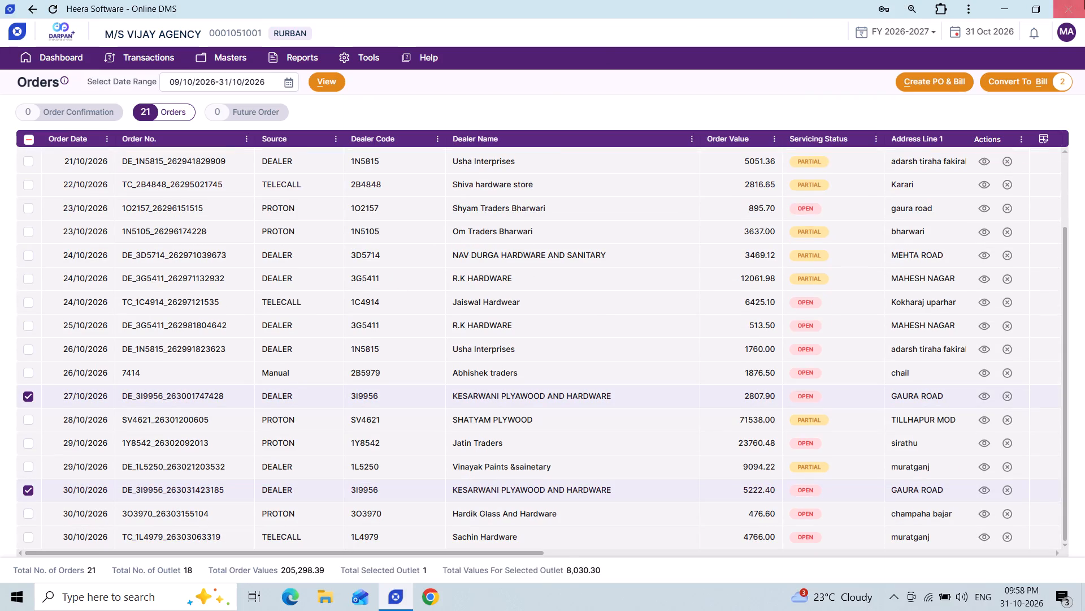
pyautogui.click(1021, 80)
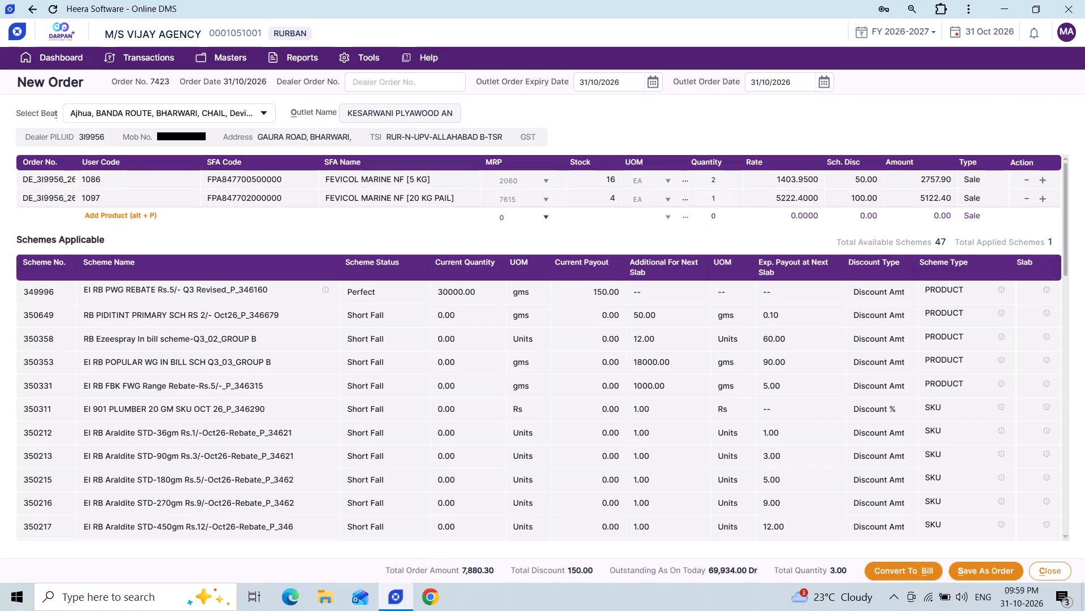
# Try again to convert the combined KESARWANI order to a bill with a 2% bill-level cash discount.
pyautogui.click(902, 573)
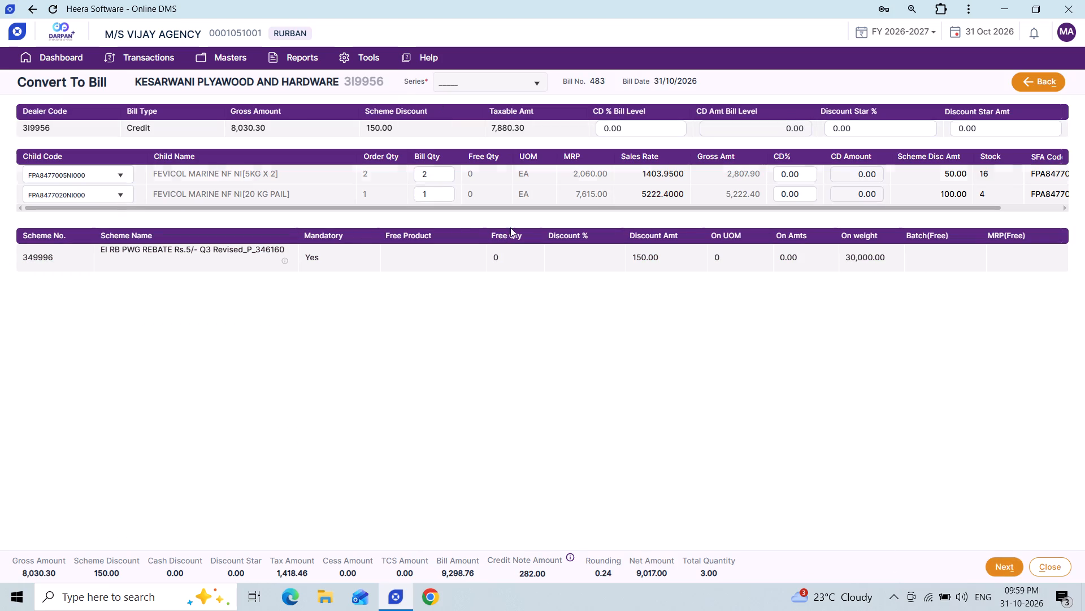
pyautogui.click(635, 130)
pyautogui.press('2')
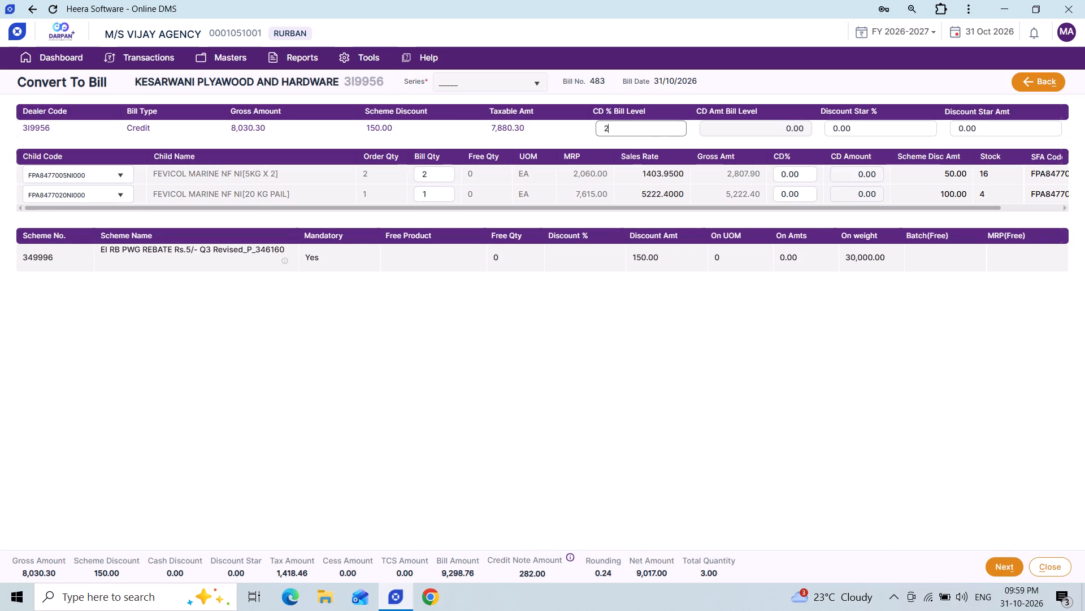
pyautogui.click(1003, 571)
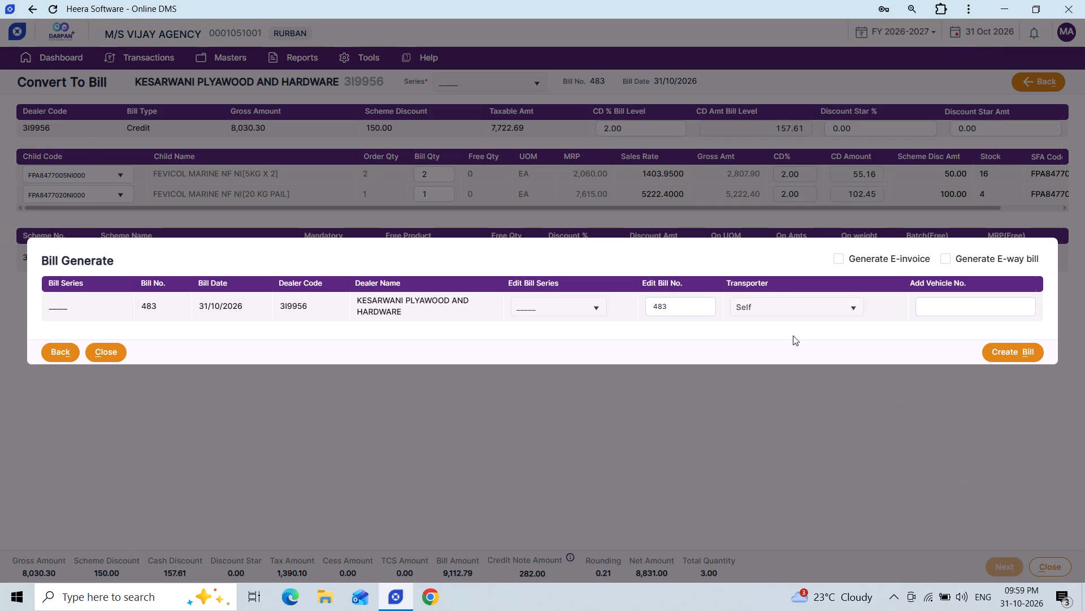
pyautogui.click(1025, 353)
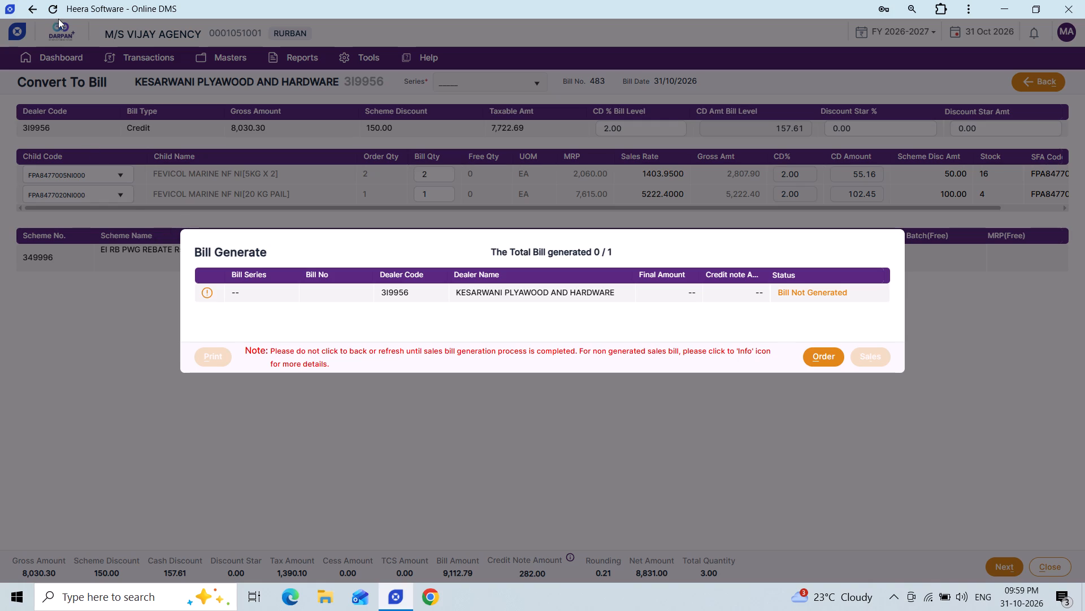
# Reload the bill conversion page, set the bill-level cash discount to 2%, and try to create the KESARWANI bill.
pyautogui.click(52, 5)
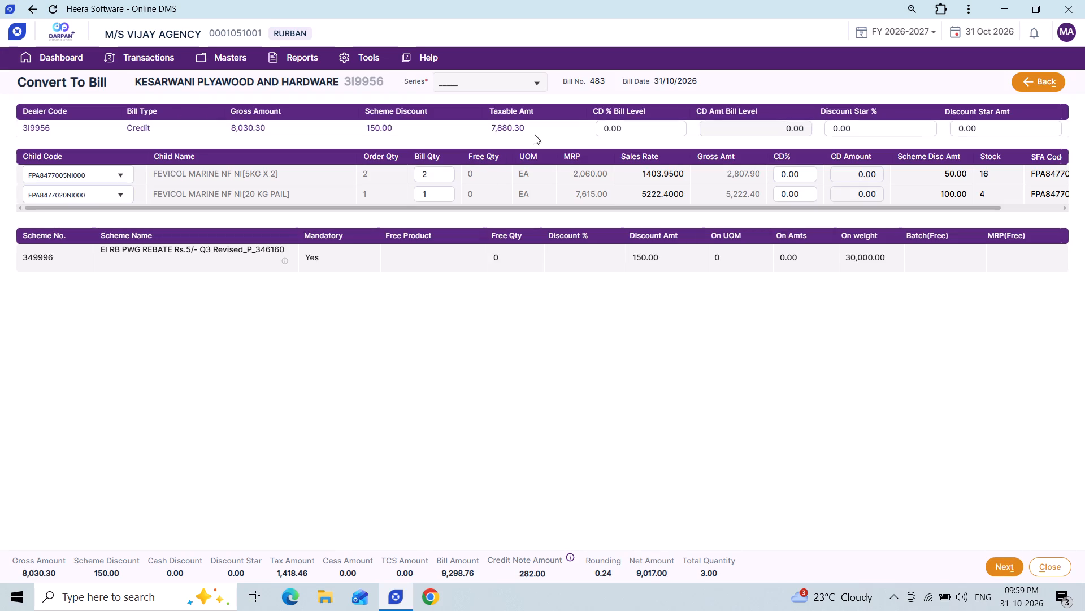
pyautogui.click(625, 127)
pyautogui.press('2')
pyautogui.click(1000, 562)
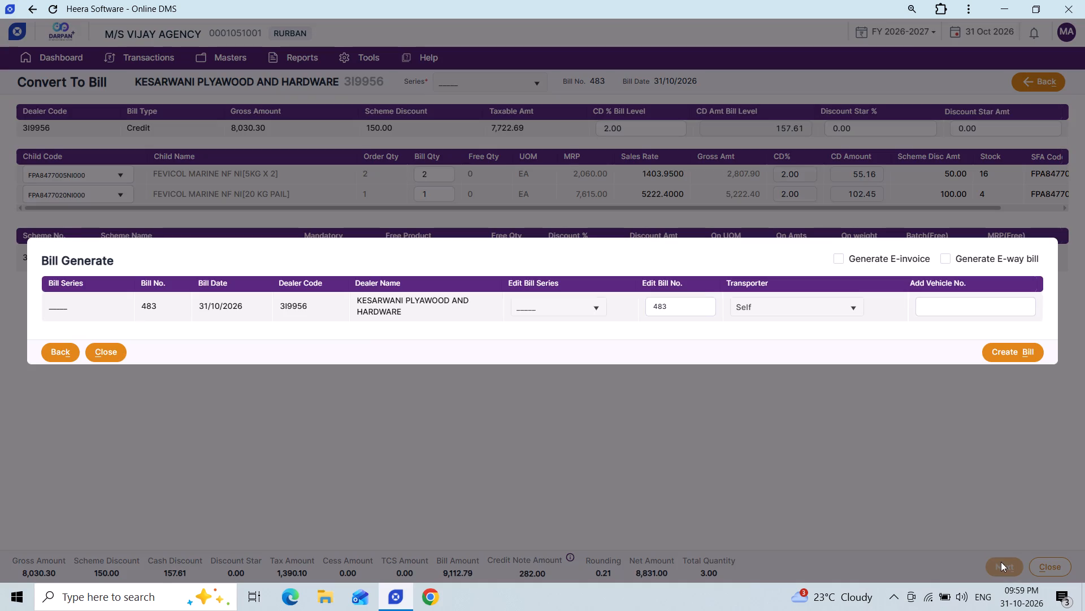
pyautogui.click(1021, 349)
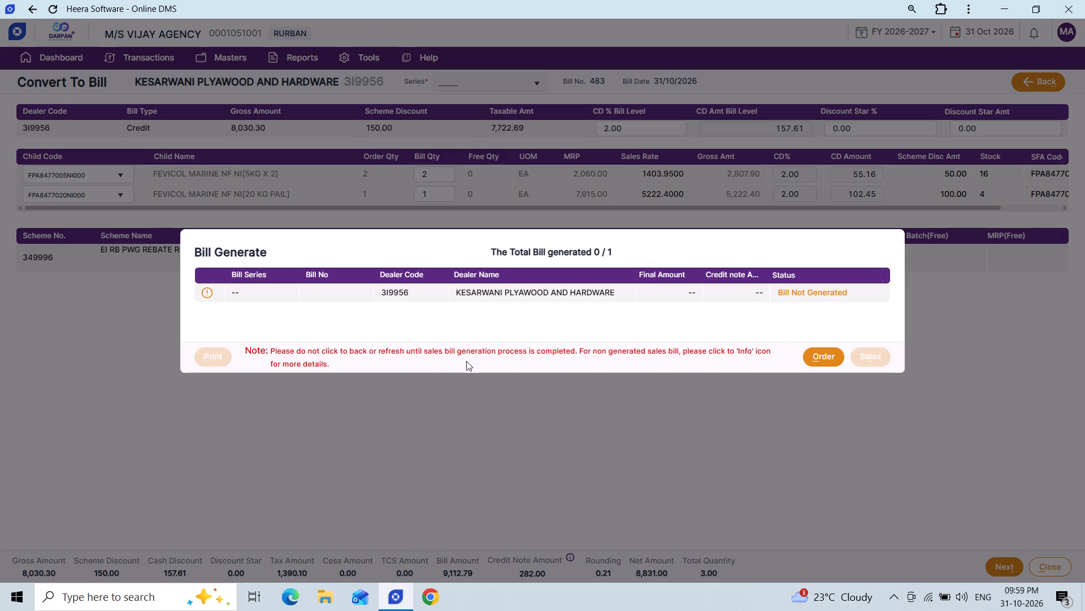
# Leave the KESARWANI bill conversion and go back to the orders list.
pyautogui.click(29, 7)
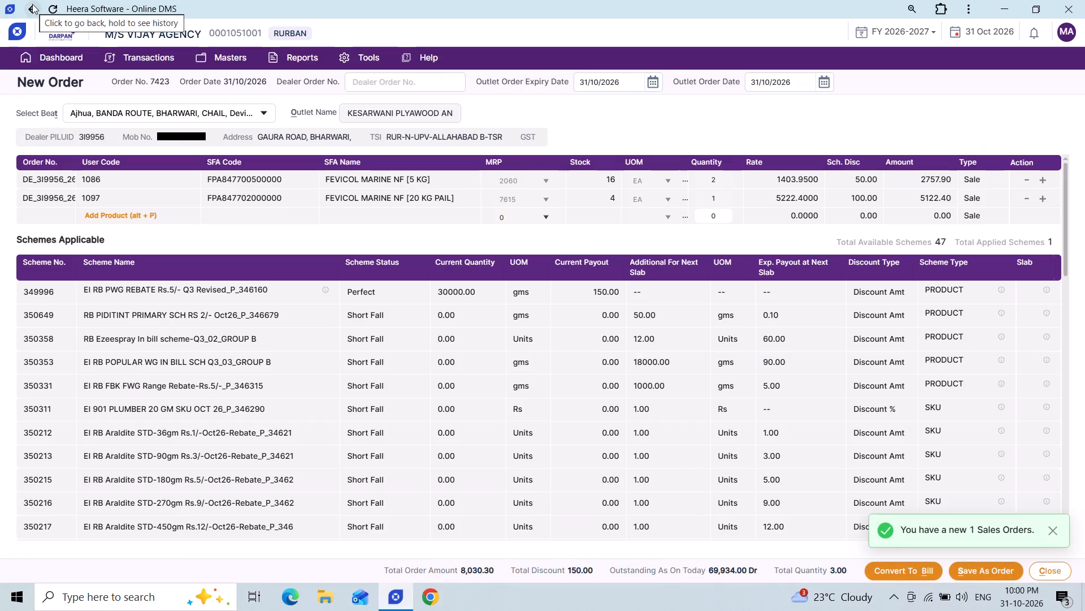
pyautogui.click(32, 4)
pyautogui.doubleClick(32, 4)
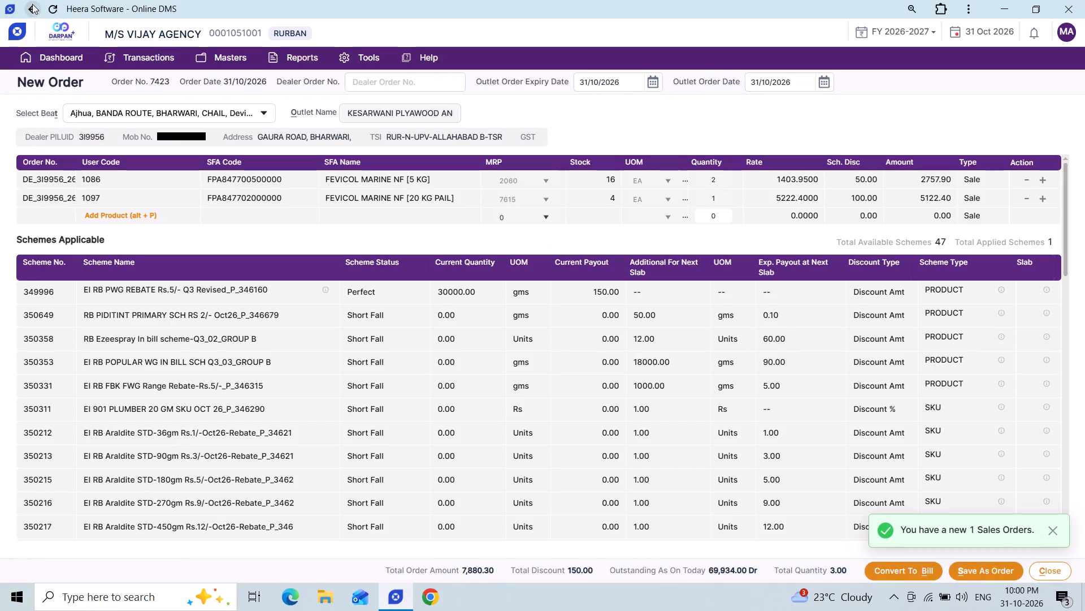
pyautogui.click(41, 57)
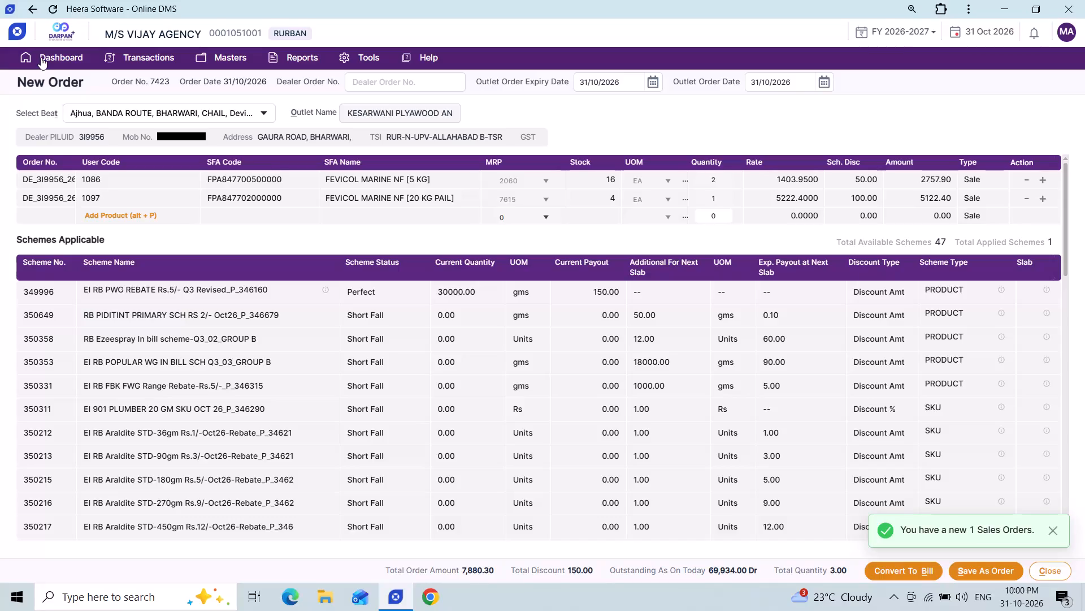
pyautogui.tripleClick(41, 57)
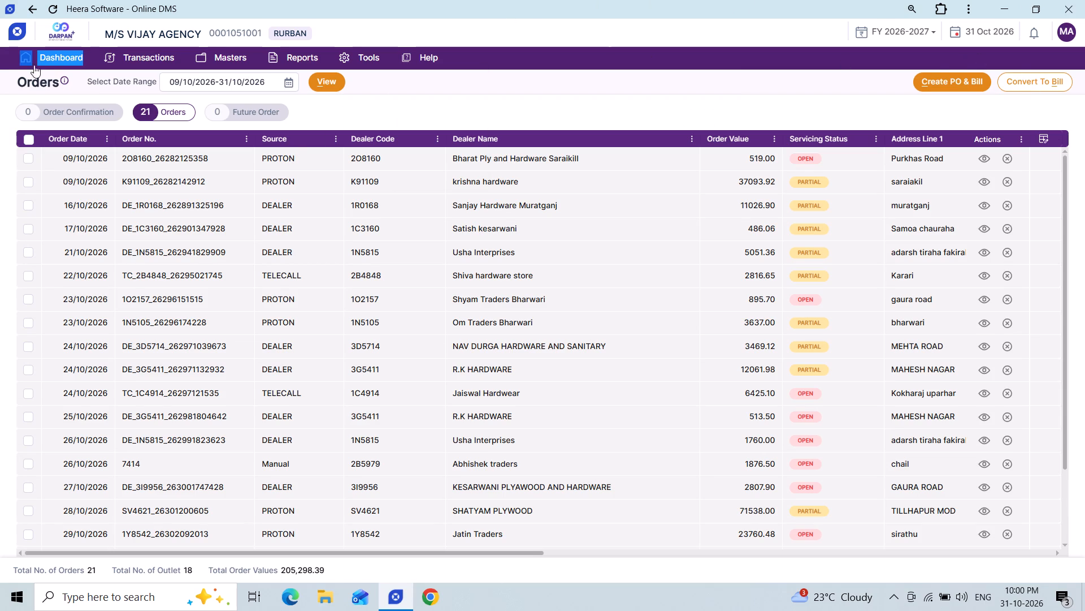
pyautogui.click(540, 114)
# List the sales bills from the last 2 days to check which bills were created.
pyautogui.click(117, 58)
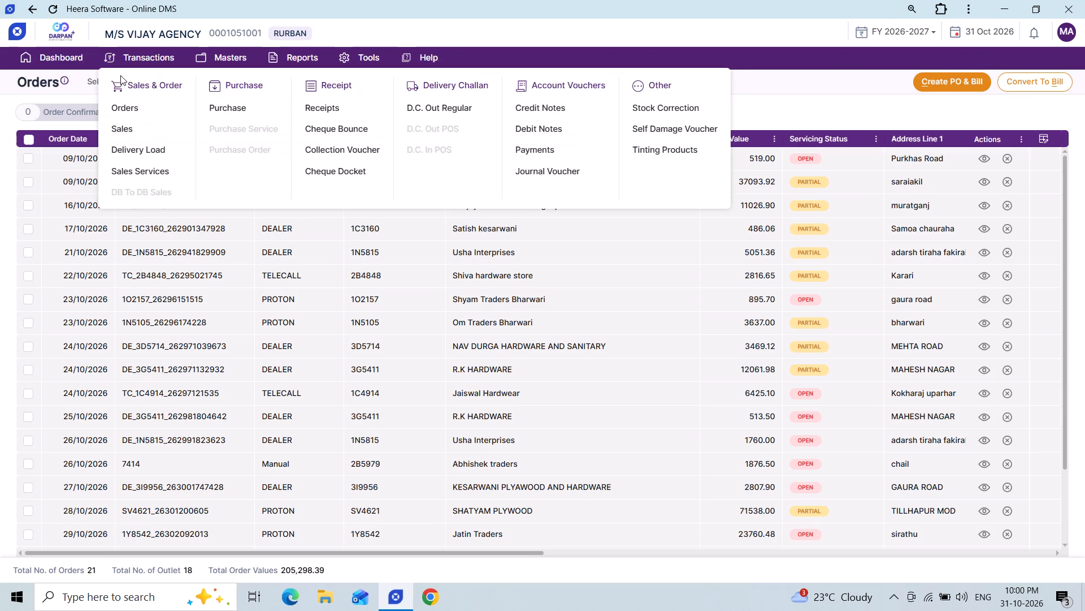
pyautogui.click(133, 124)
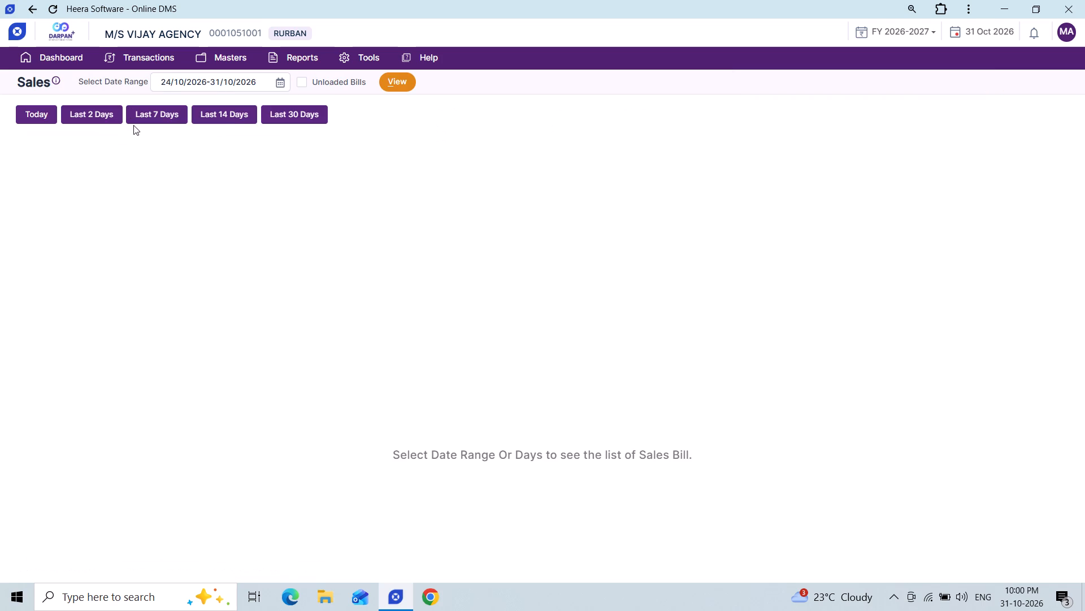
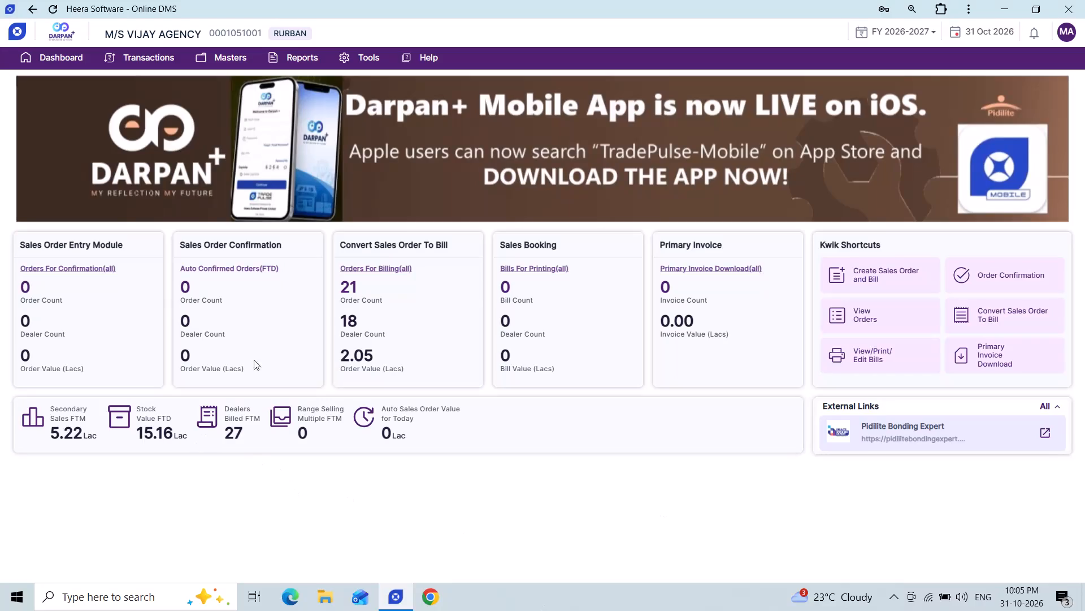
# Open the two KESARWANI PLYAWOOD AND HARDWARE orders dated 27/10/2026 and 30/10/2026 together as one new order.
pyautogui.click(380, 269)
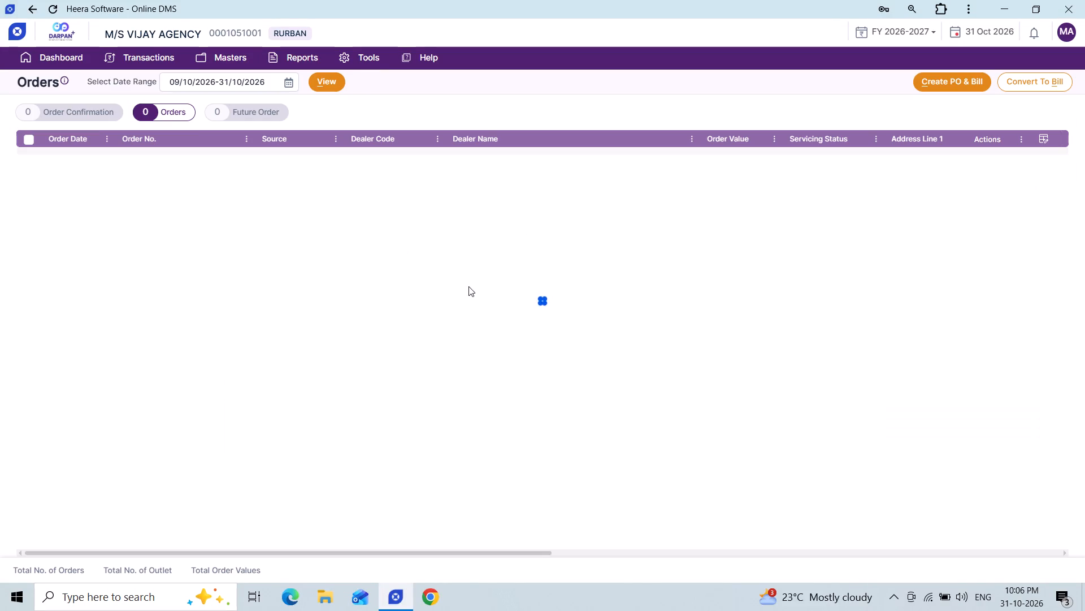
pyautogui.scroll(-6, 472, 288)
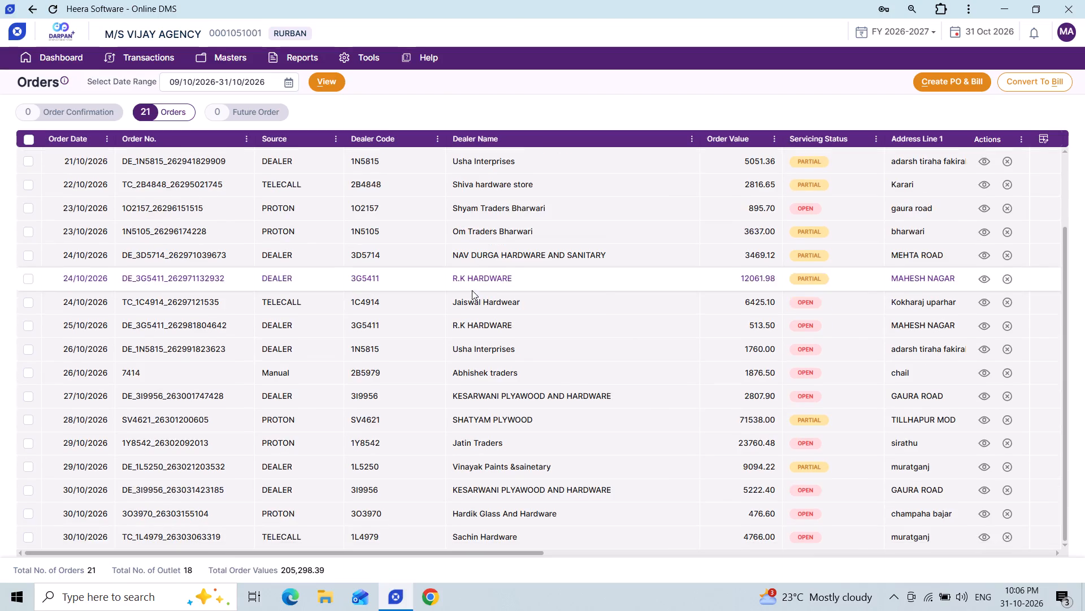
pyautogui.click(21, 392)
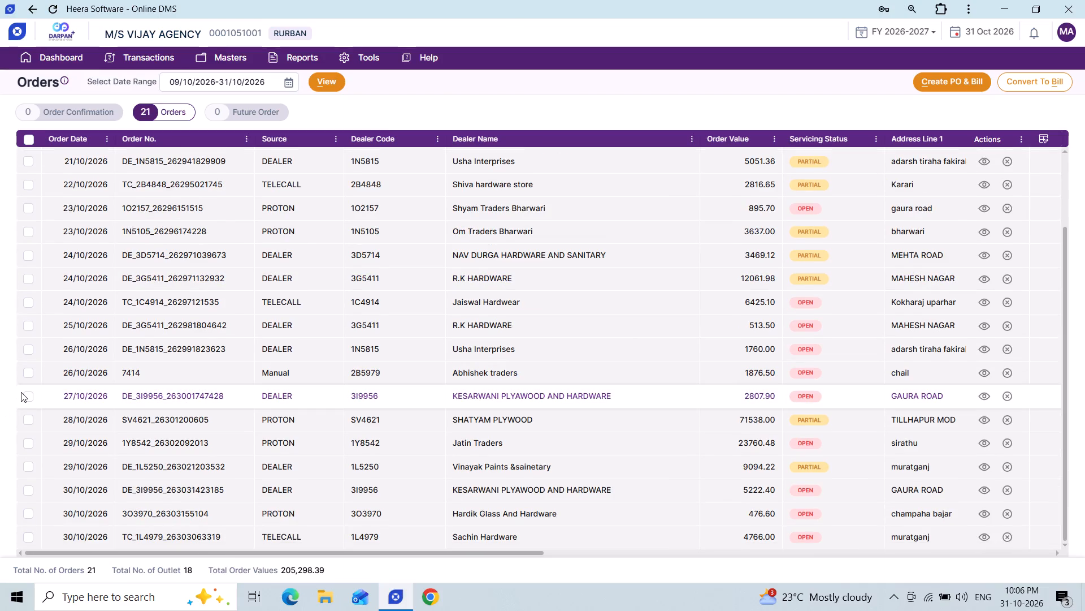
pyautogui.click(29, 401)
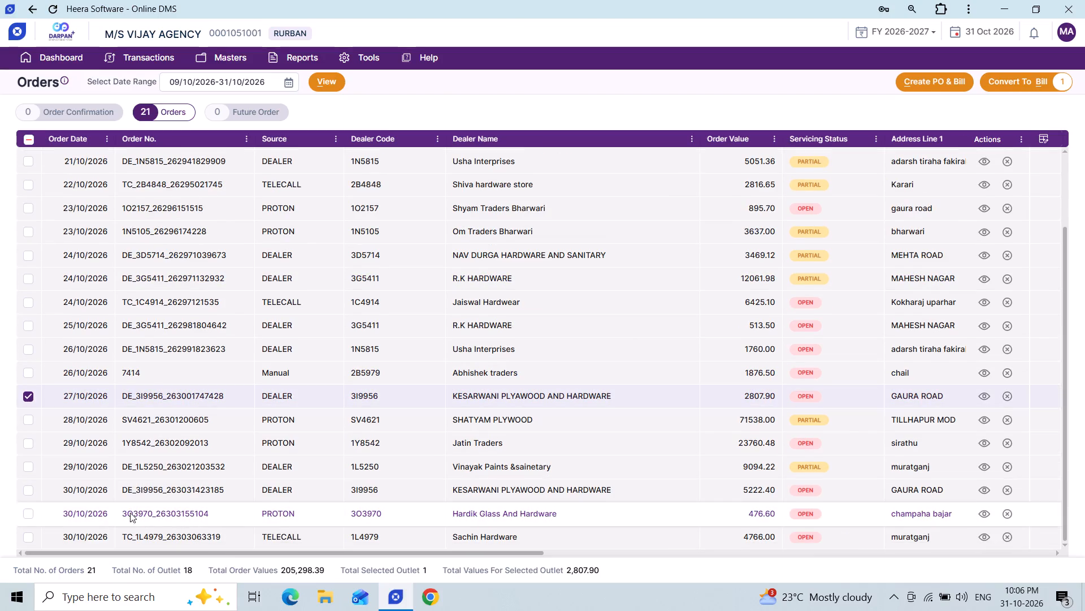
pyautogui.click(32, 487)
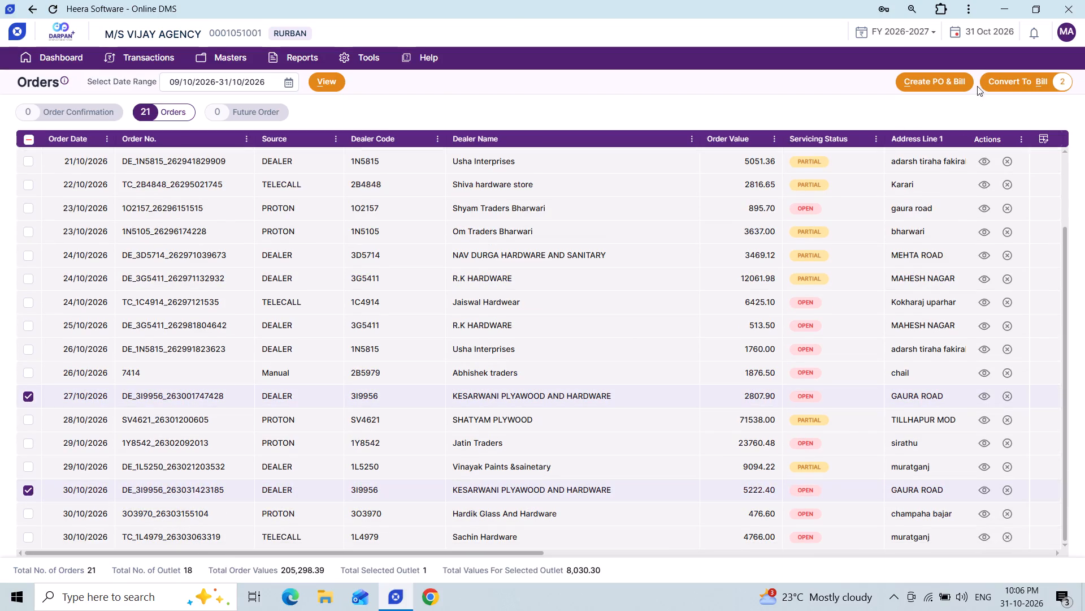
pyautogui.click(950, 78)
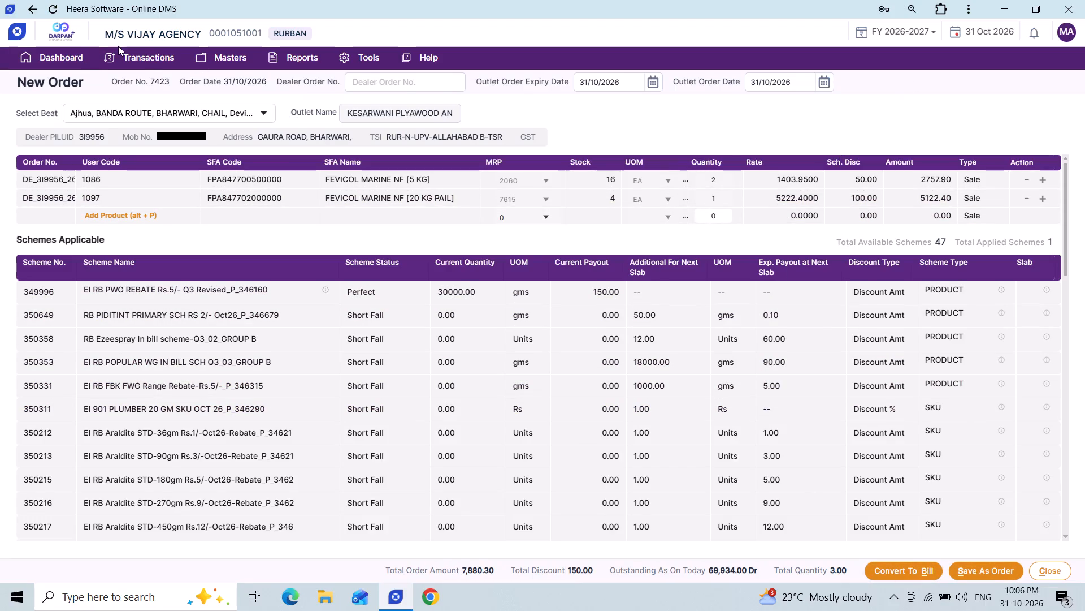
# List the sales bills from the last 2 days to check whether the KESARWANI bill exists.
pyautogui.click(135, 128)
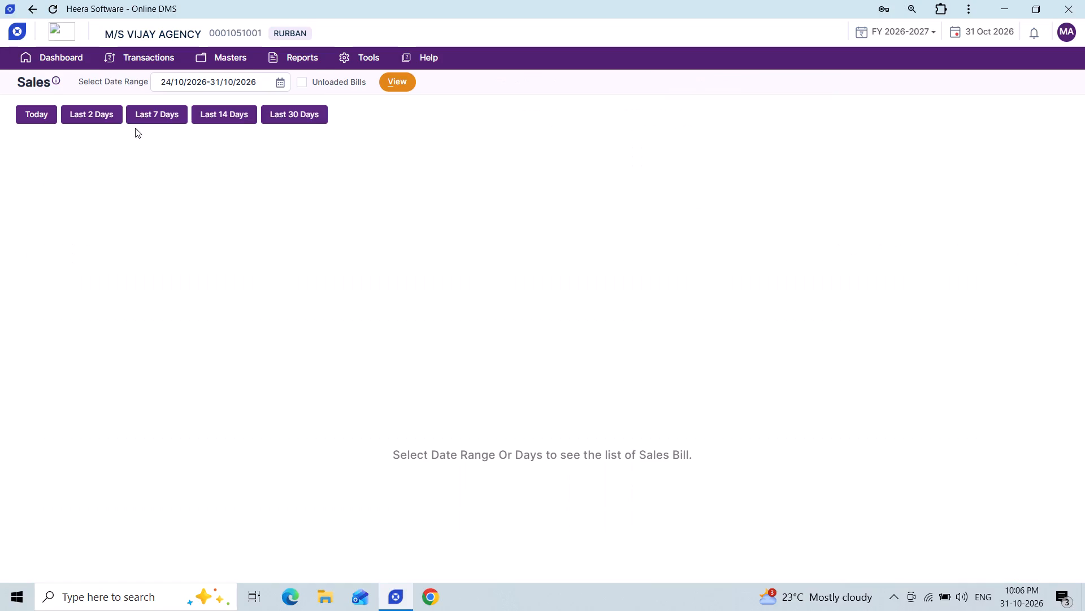
pyautogui.click(97, 115)
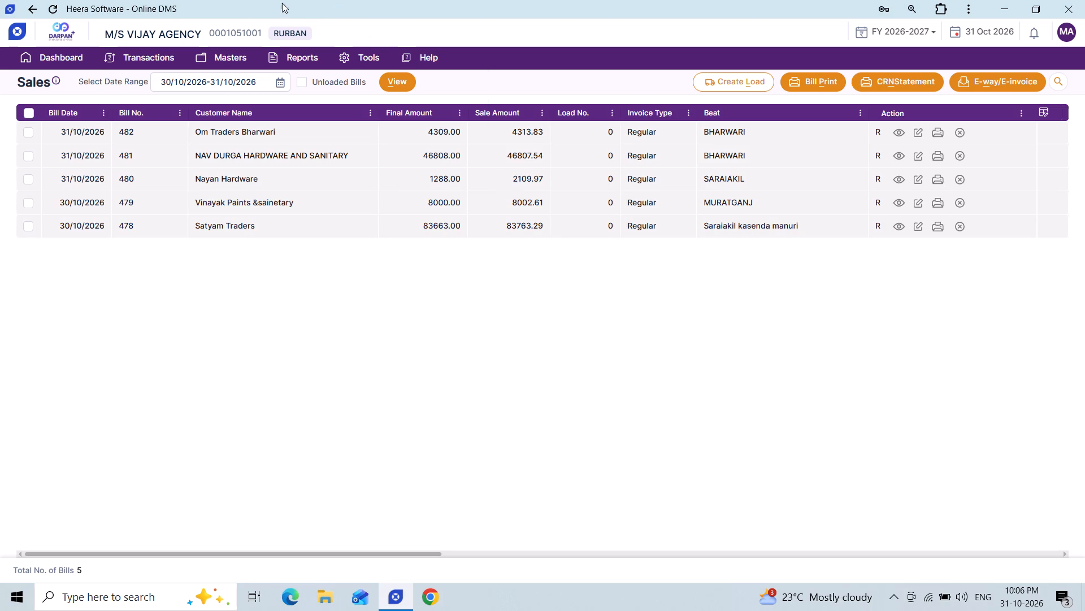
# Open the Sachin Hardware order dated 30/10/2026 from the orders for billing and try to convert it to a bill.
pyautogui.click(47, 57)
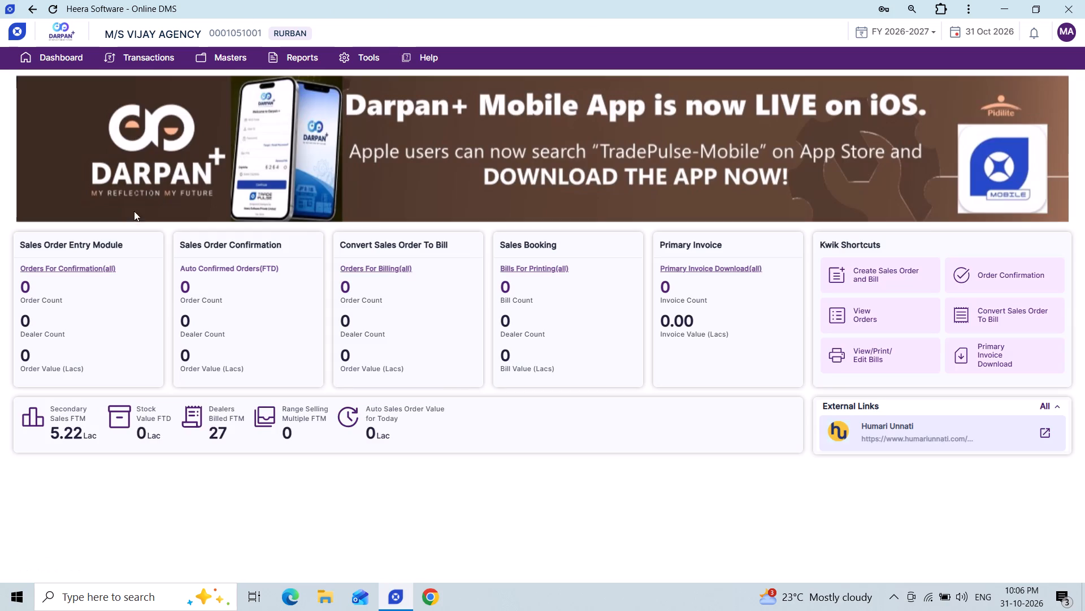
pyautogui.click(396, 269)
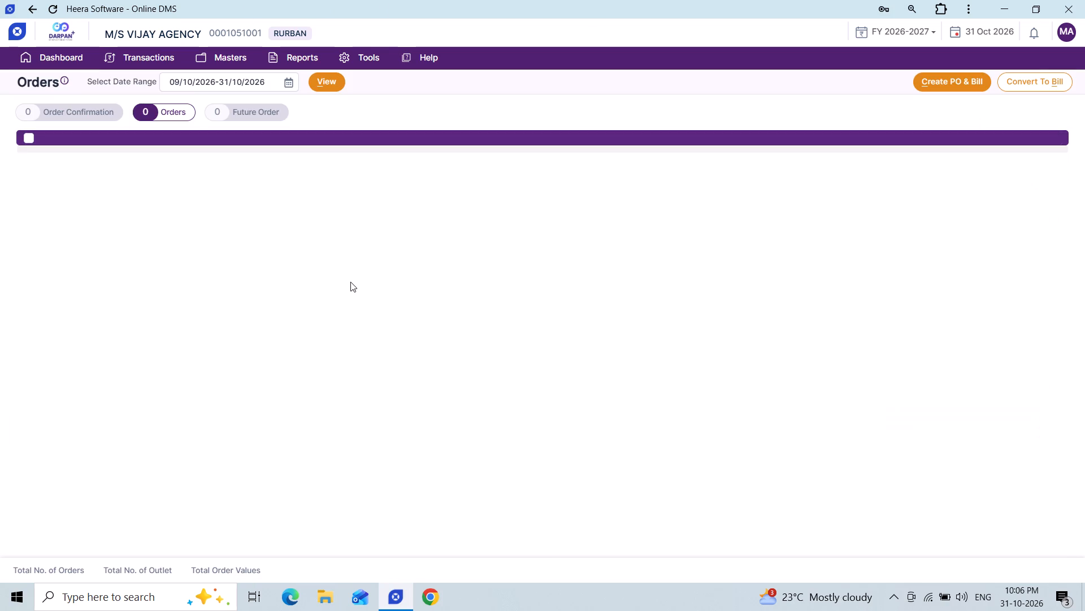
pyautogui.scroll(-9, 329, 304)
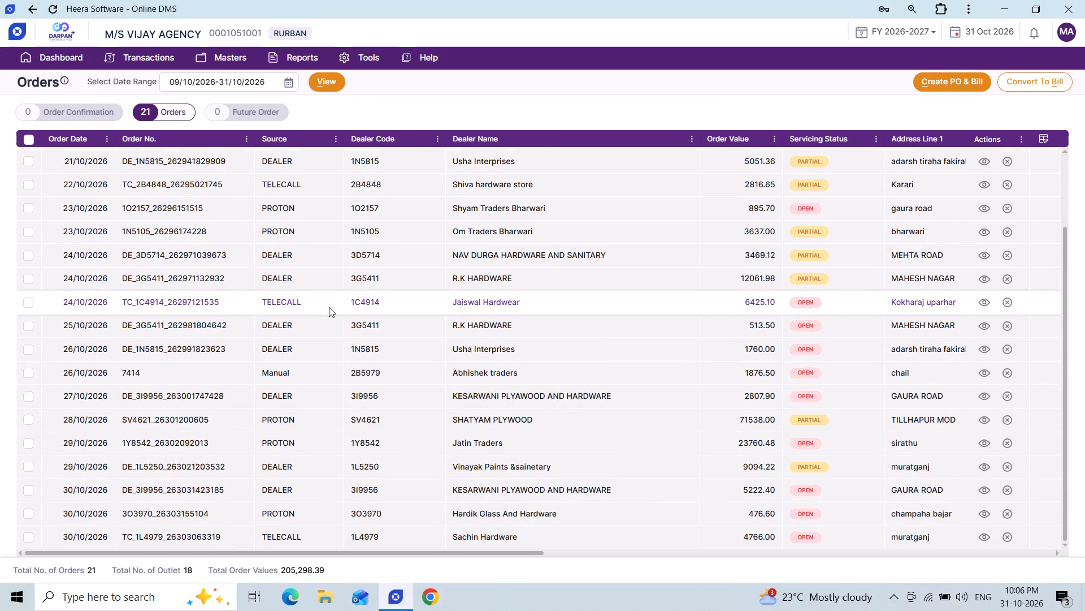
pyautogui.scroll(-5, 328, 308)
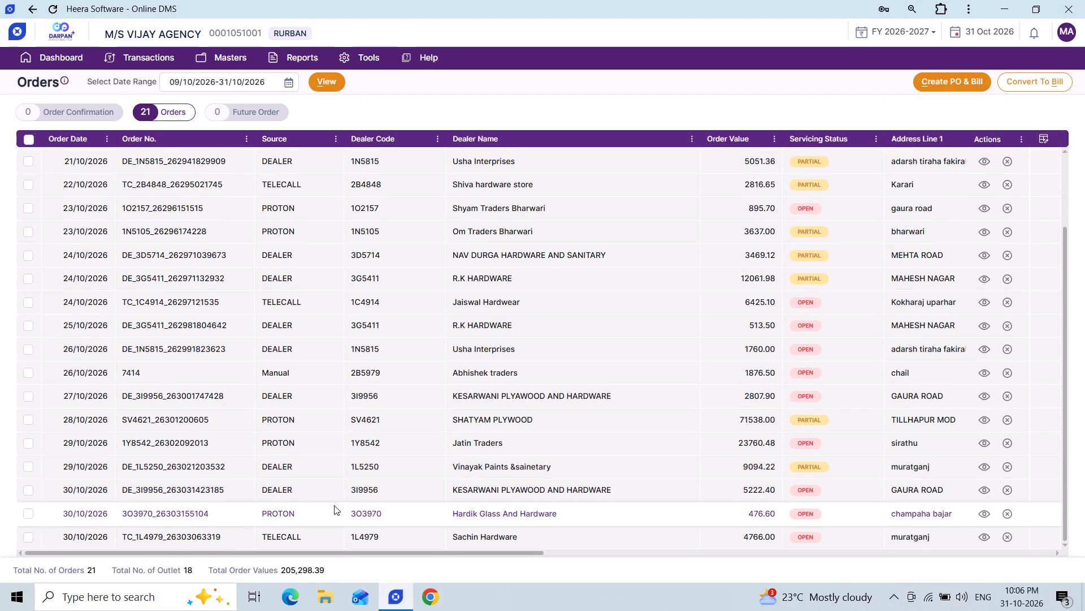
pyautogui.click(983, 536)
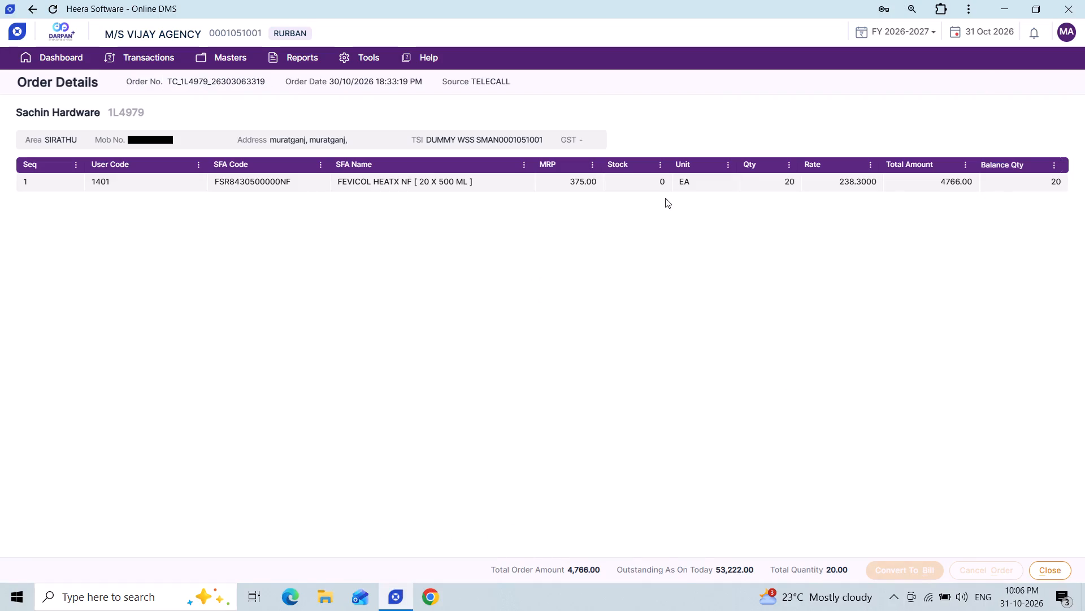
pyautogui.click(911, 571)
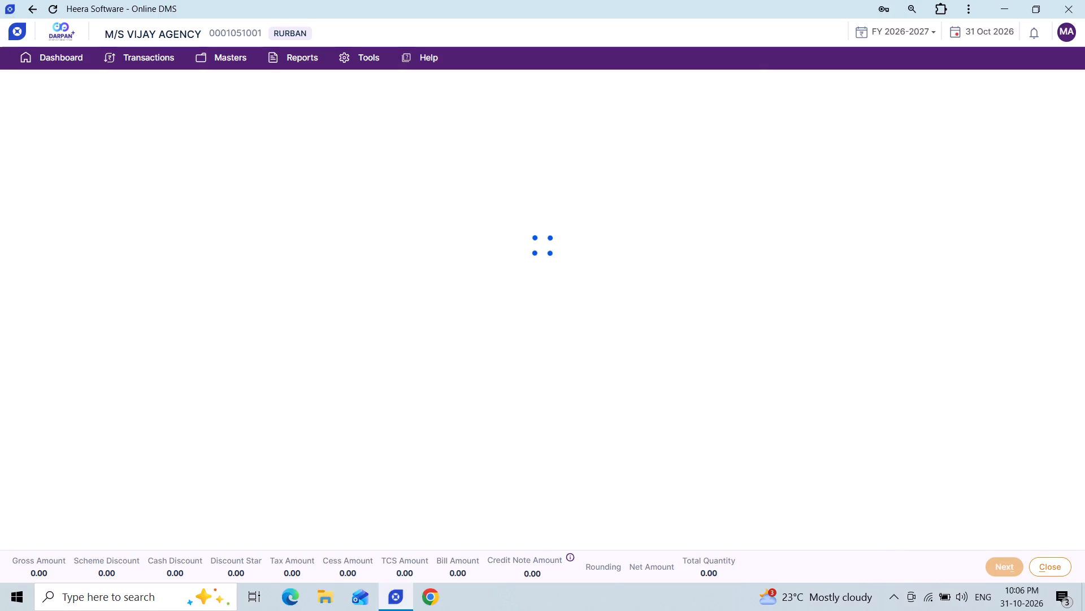
# Combine the 27/10/2026 and 30/10/2026 KESARWANI PLYAWOOD AND HARDWARE orders from the orders for billing and open their bill conversion.
pyautogui.click(54, 54)
pyautogui.click(362, 267)
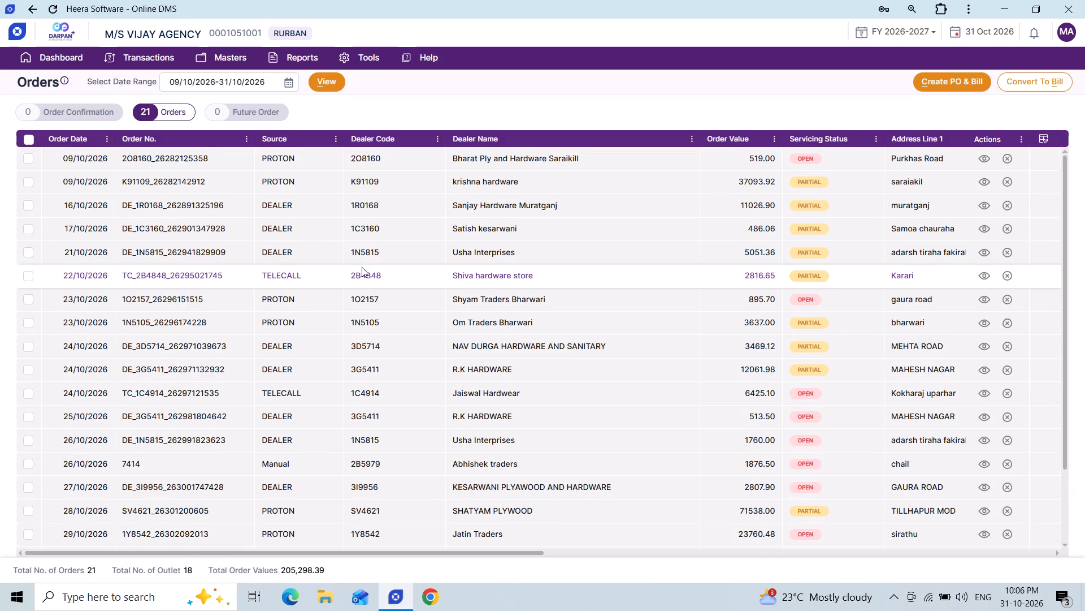
pyautogui.scroll(-7, 365, 275)
pyautogui.scroll(-7, 441, 408)
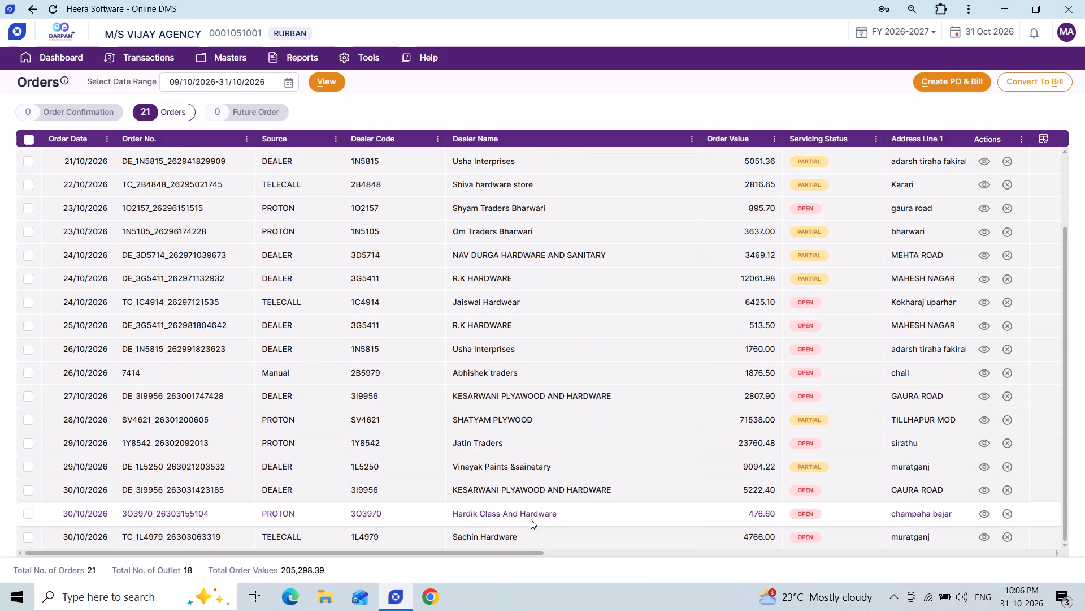
pyautogui.click(31, 492)
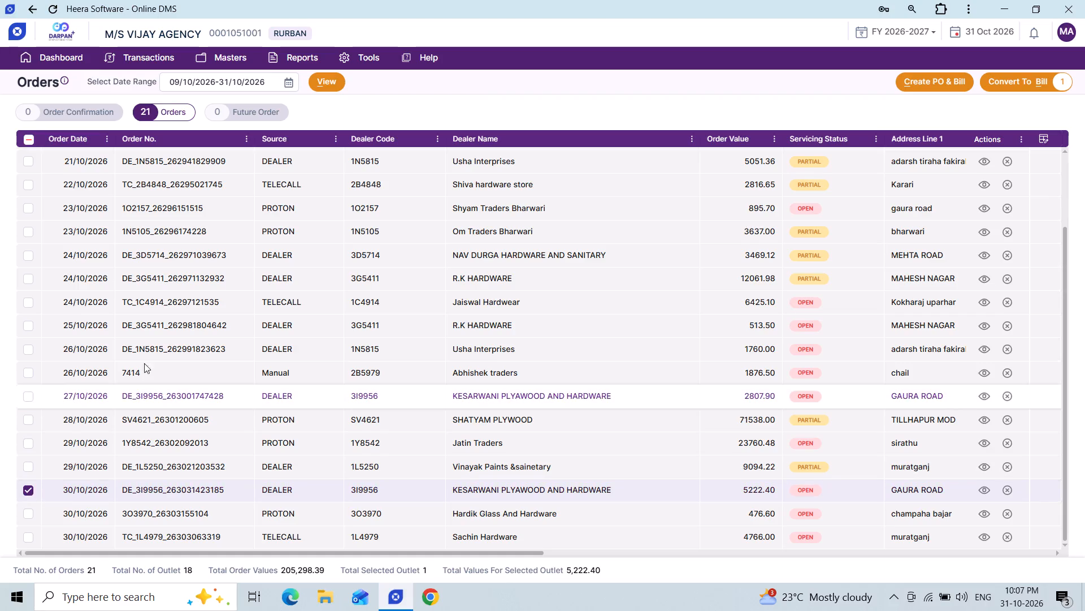
pyautogui.click(27, 399)
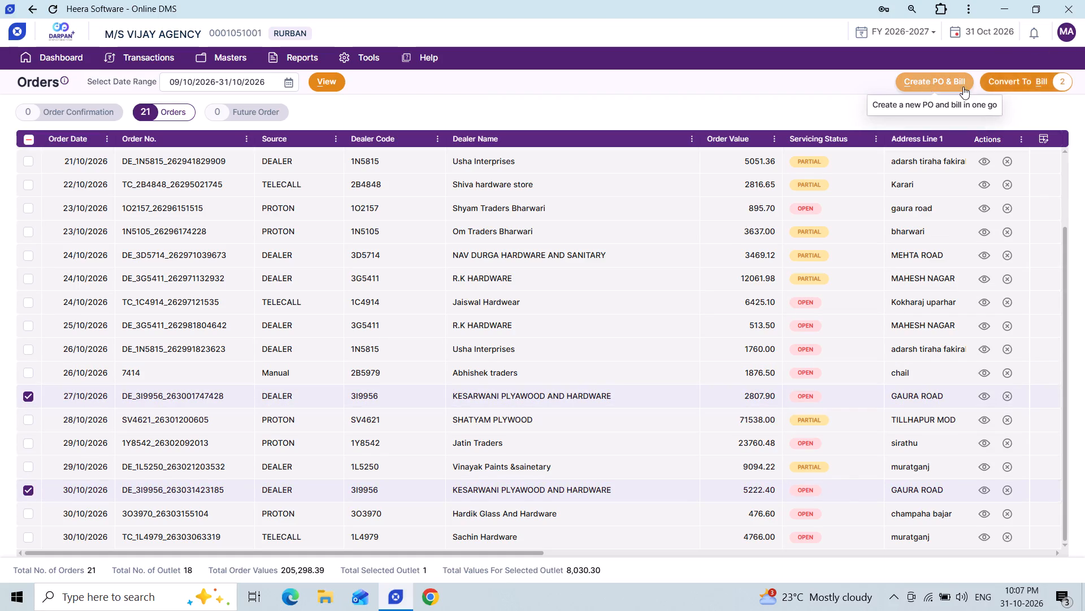
pyautogui.click(1018, 74)
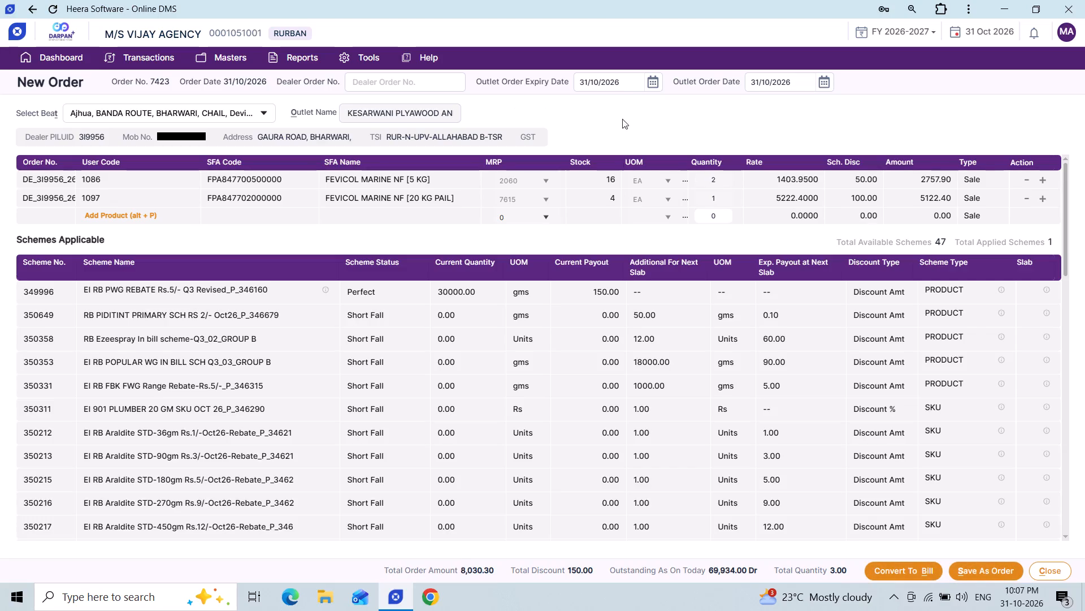
pyautogui.click(892, 565)
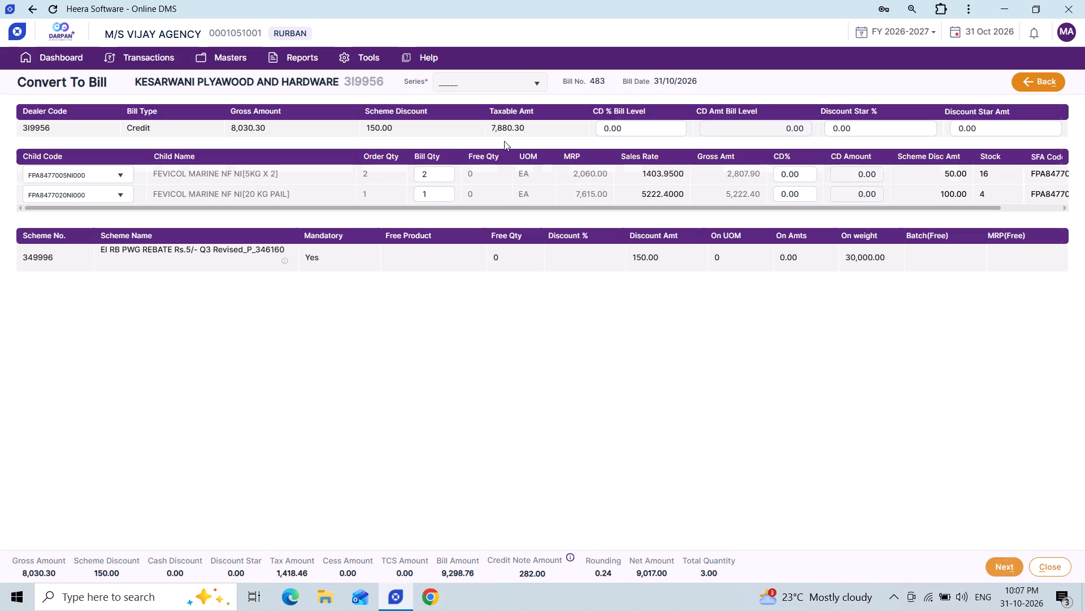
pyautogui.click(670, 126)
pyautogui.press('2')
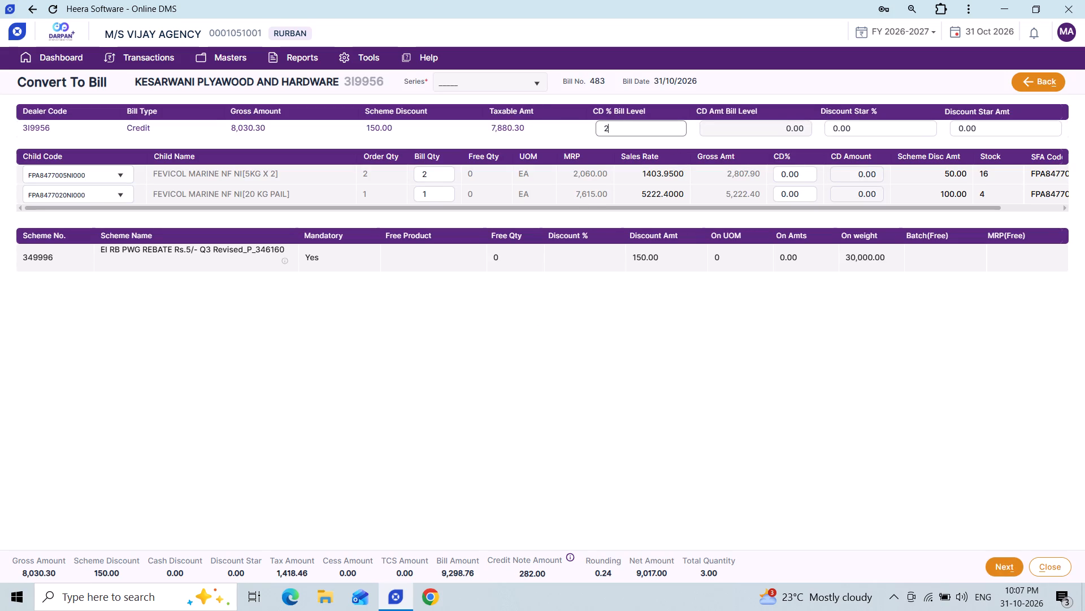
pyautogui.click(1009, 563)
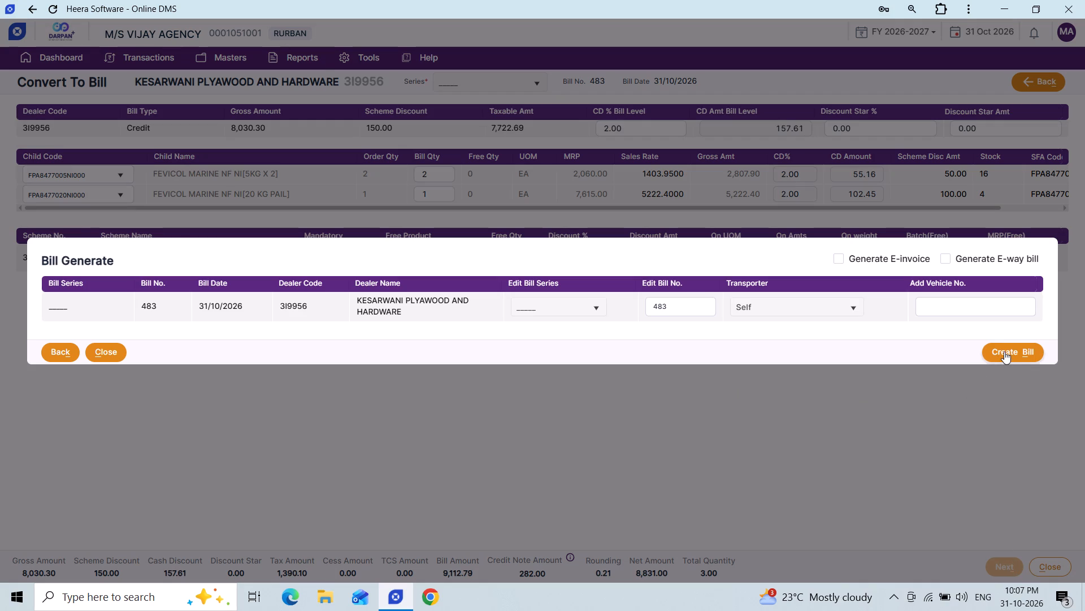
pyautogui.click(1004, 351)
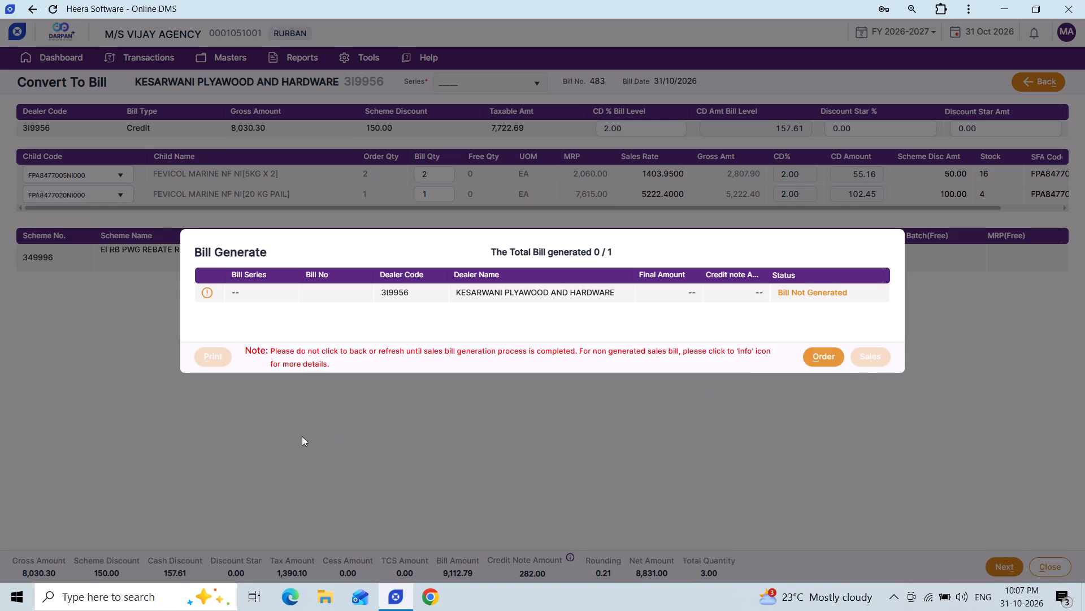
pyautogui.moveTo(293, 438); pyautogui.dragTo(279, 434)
# Reload the KESARWANI bill conversion page.
pyautogui.rightClick(4, 71)
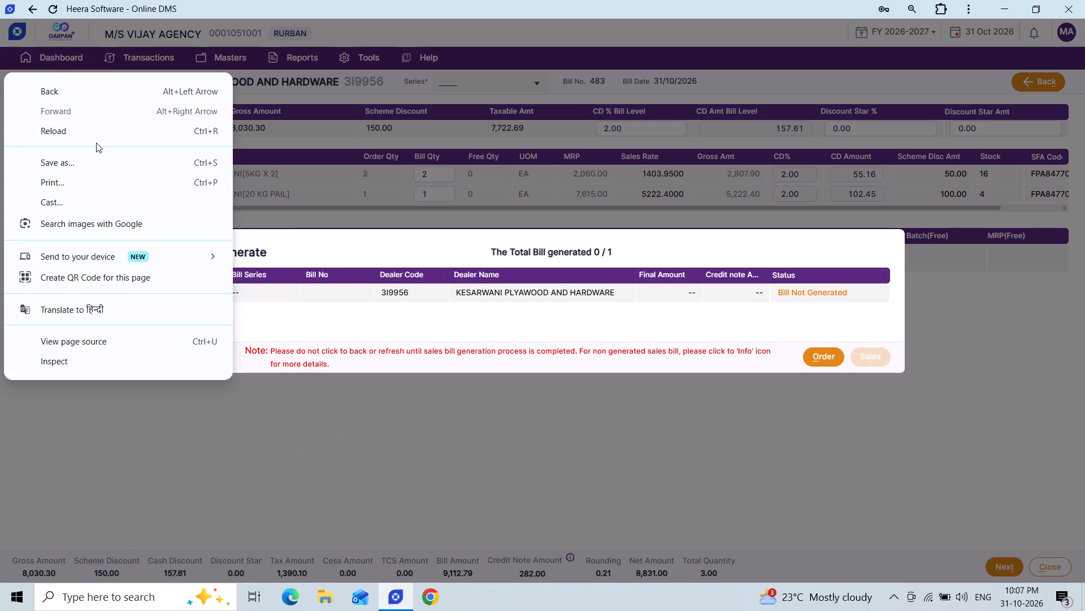
pyautogui.click(89, 130)
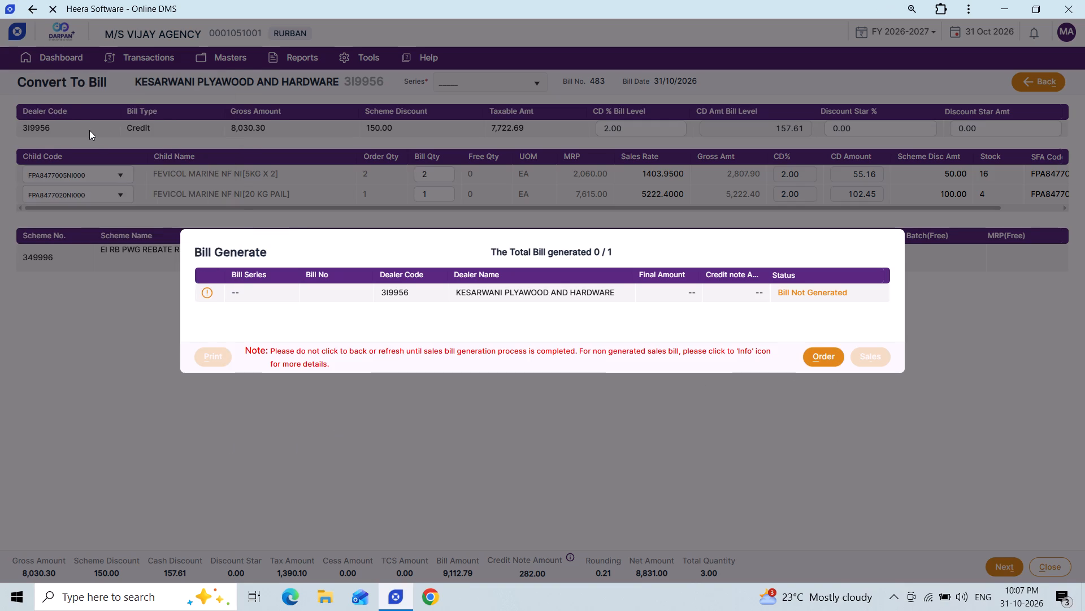
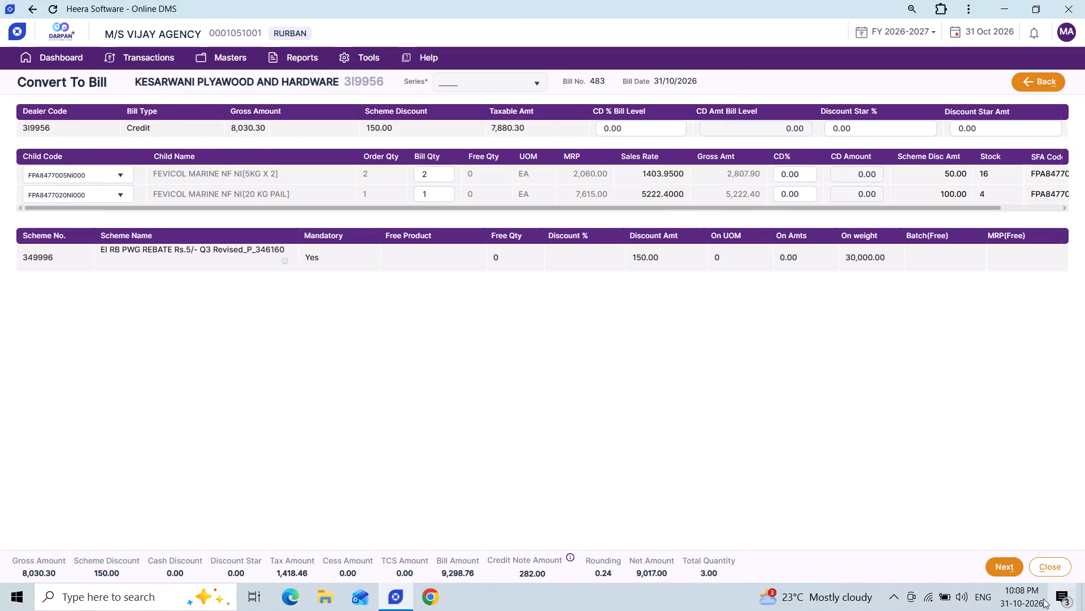
# Close the KESARWANI PLYAWOOD AND HARDWARE bill conversion without saving the bill.
pyautogui.click(1050, 569)
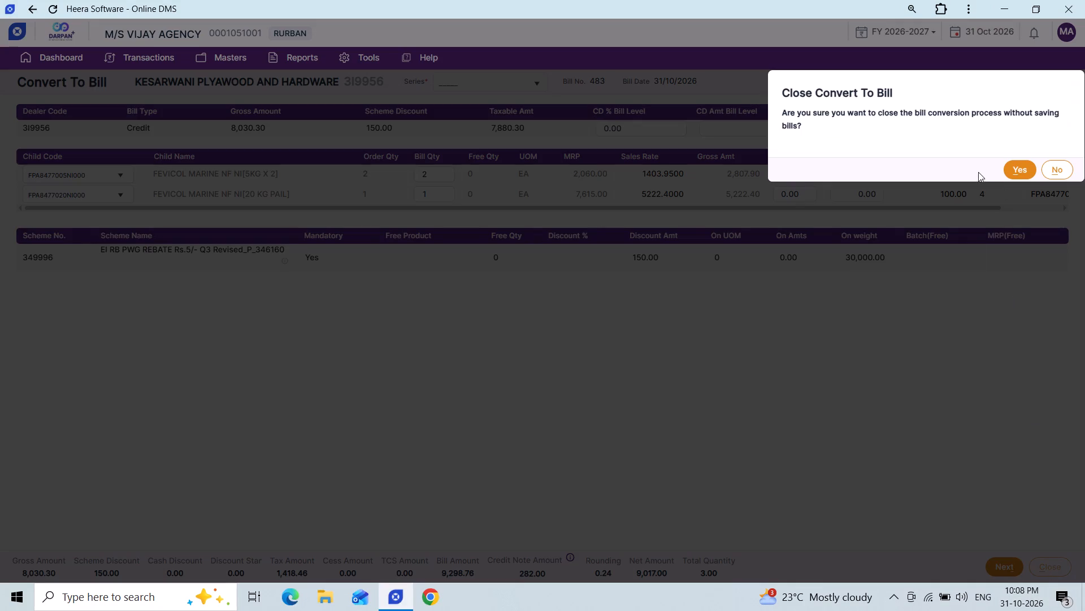
pyautogui.click(1030, 164)
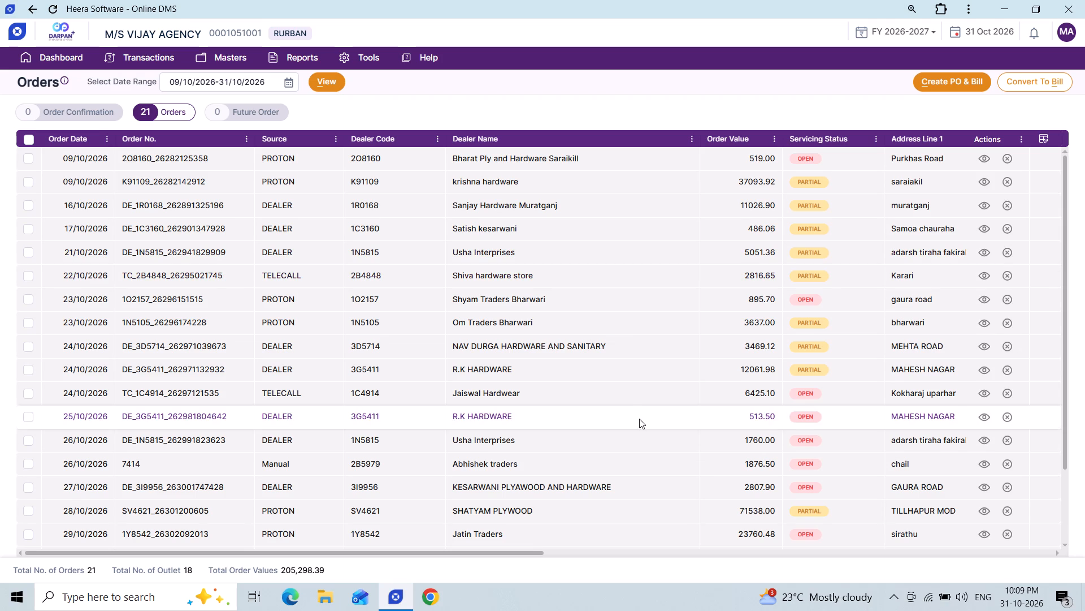
# Examine the details of the Om Traders Bharwari order dated 23/10/2026 and return to the dashboard.
pyautogui.click(983, 324)
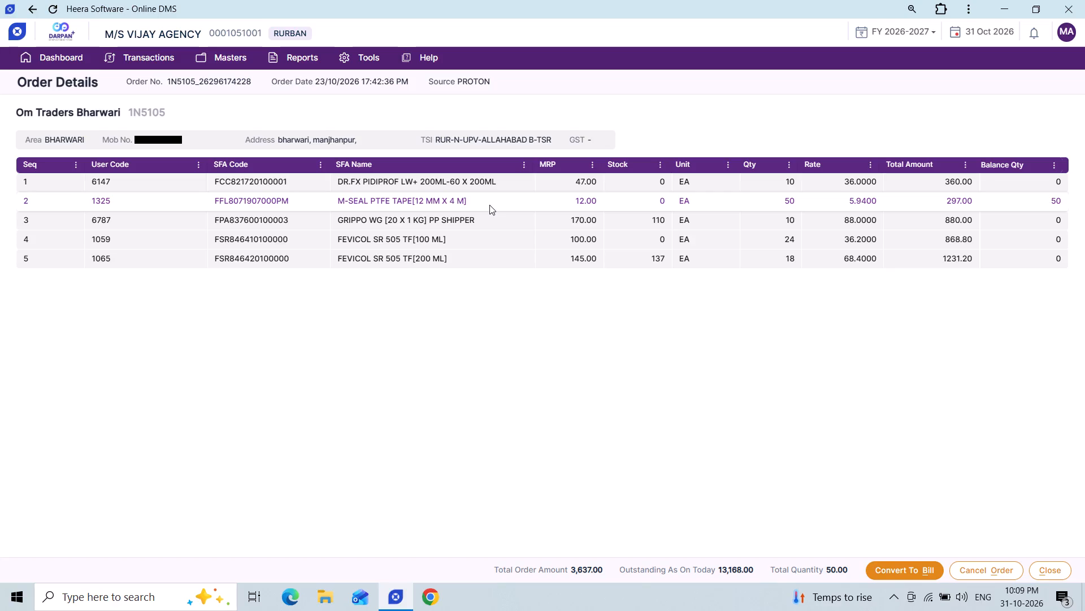
pyautogui.click(66, 61)
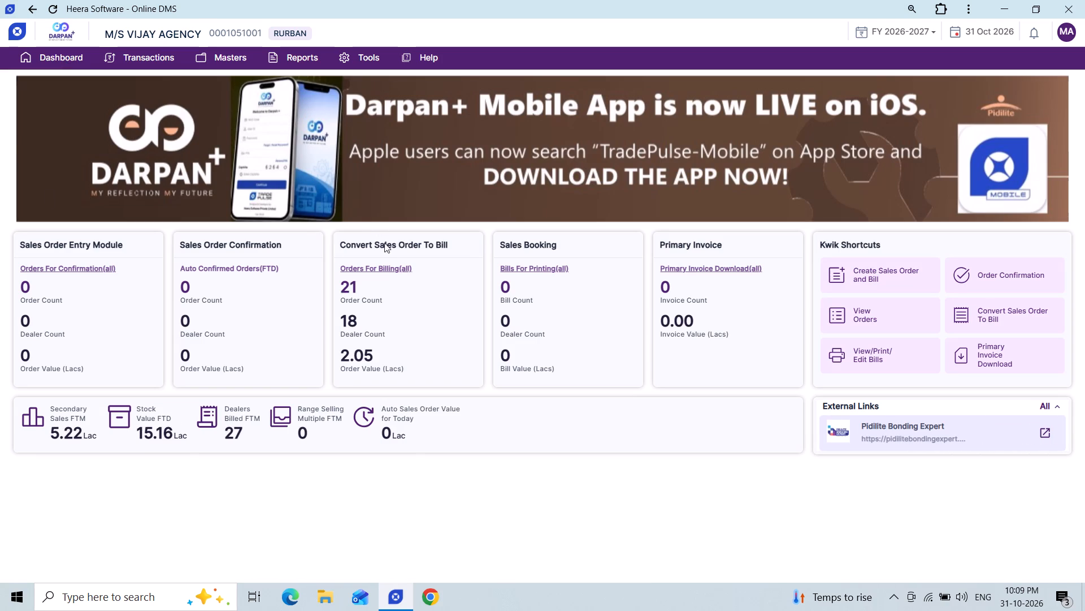
# Reopen the orders for billing and examine the Vinayak Paints &sainetary order dated 29/10/2026 for stock and balance quantities.
pyautogui.click(396, 270)
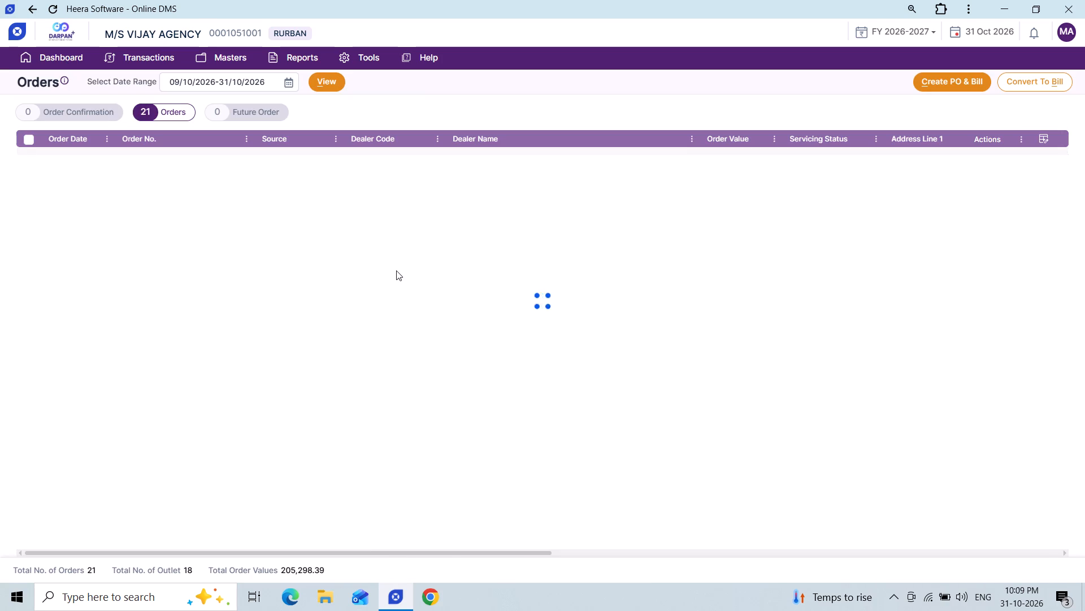
pyautogui.scroll(-16, 459, 296)
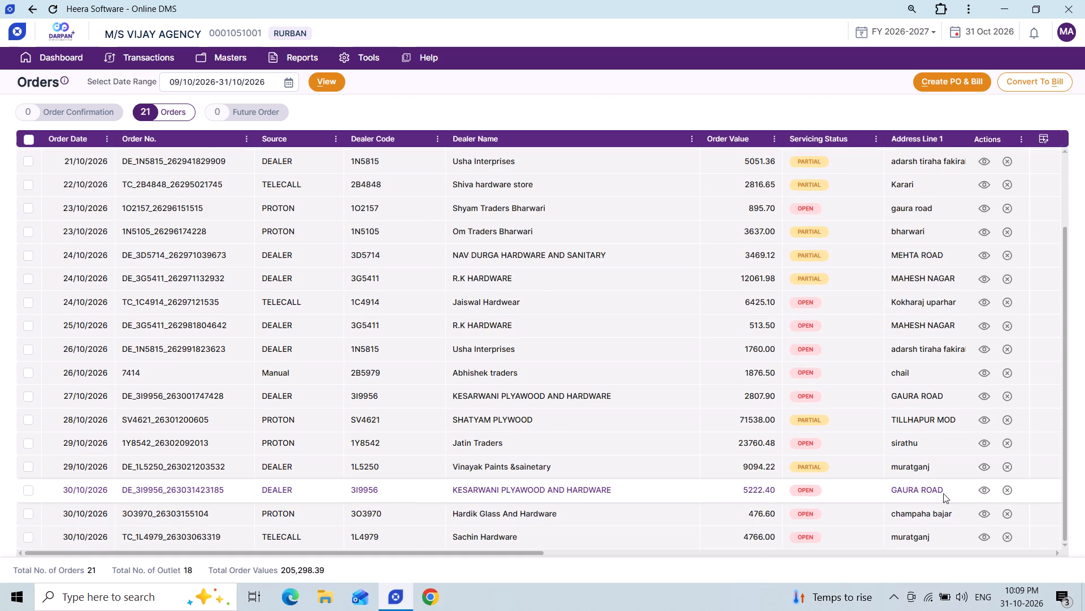
pyautogui.click(982, 467)
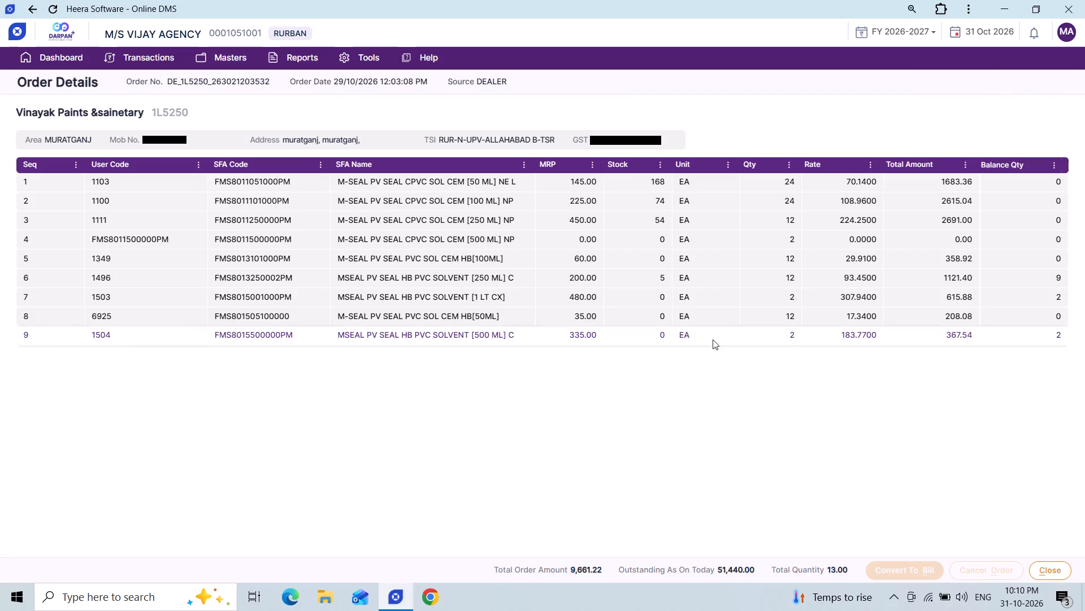
pyautogui.click(1062, 568)
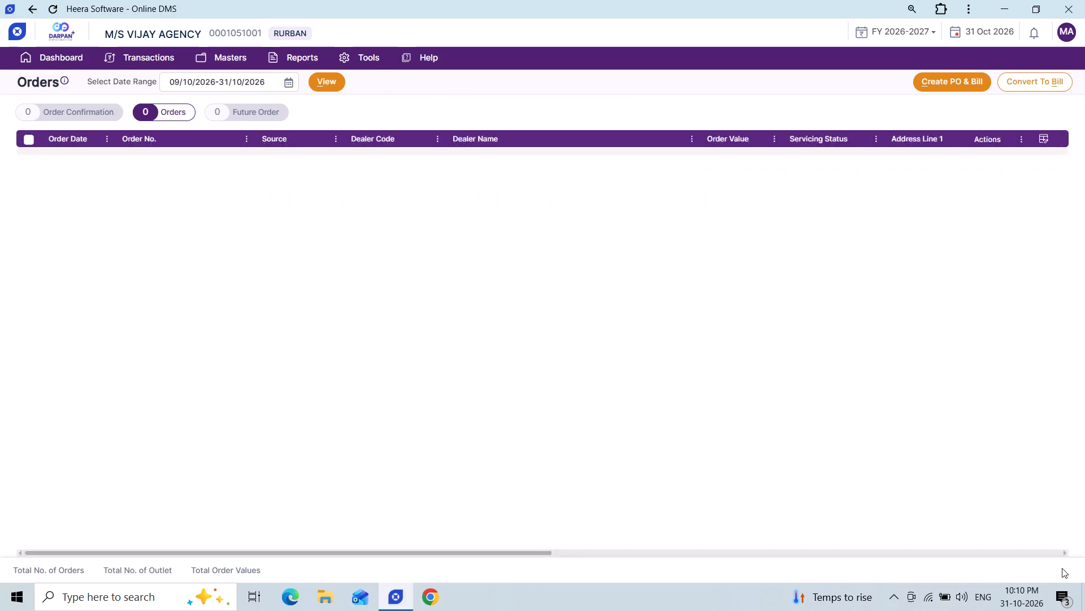
pyautogui.scroll(-8, 873, 454)
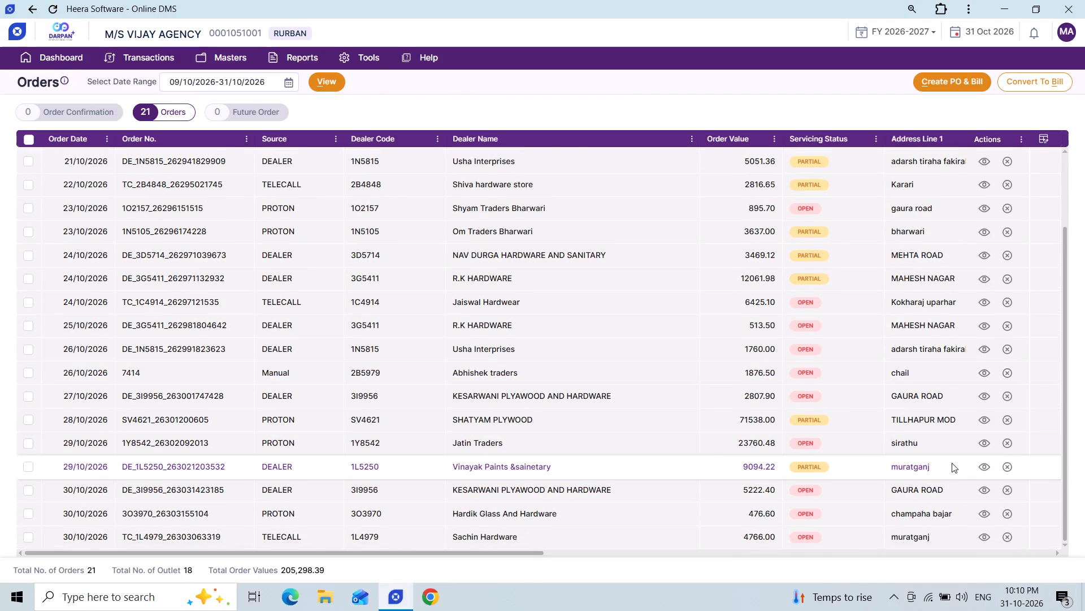
pyautogui.click(979, 461)
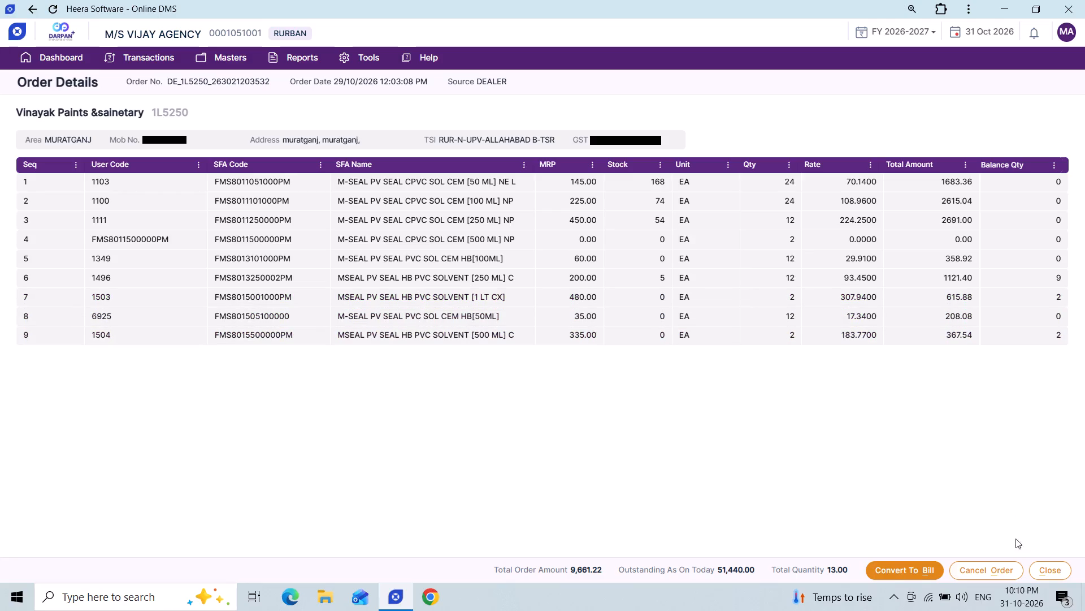
pyautogui.click(1062, 570)
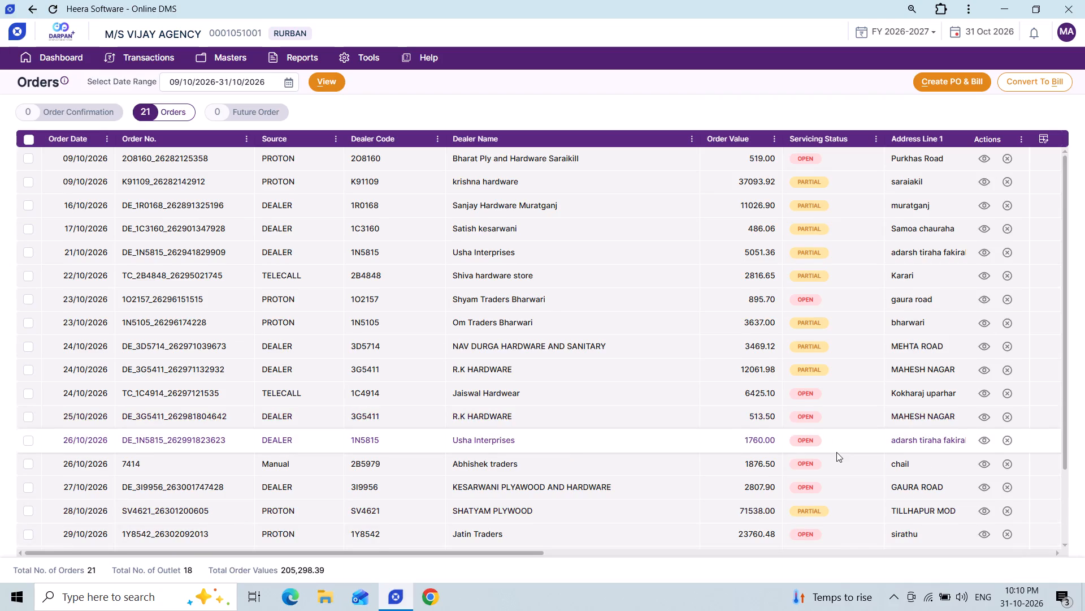
# Examine the stock and balance quantities of the items in the Jatin Traders order dated 29/10/2026.
pyautogui.scroll(-12, 836, 452)
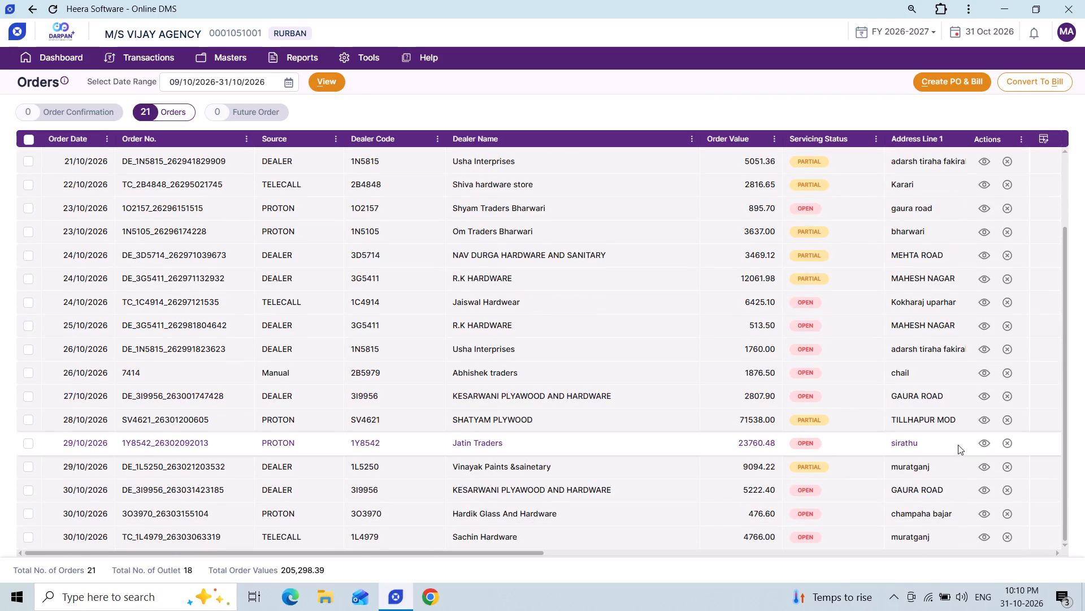
pyautogui.click(982, 445)
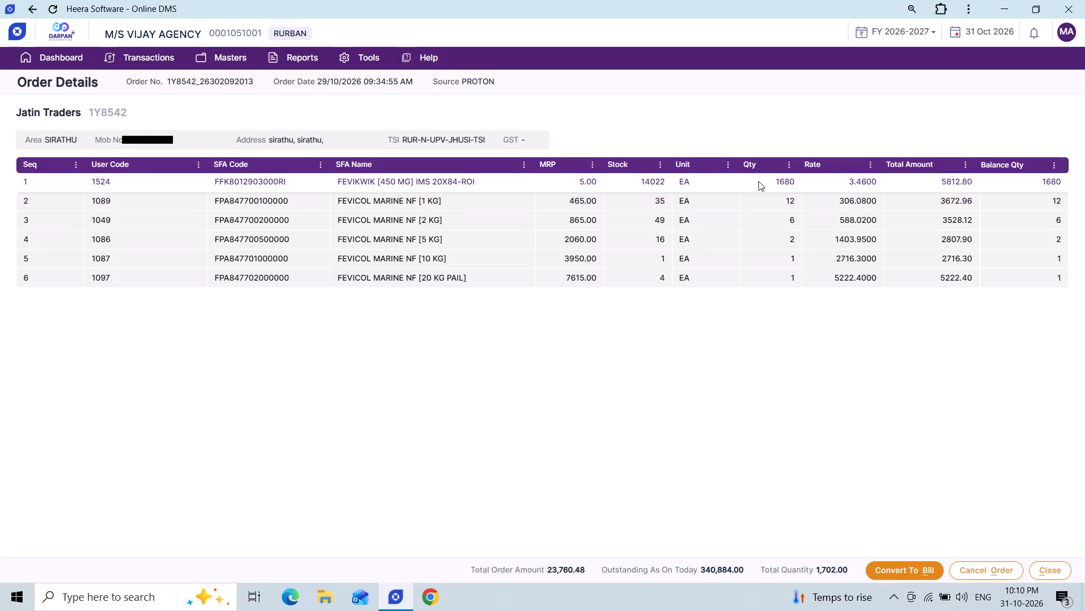
pyautogui.click(1047, 570)
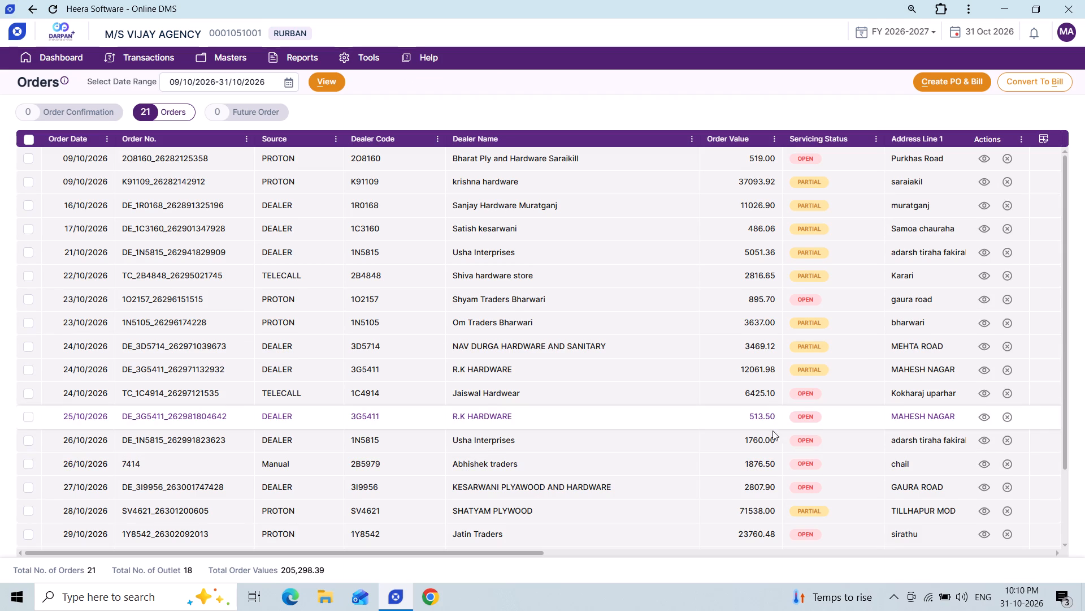
pyautogui.scroll(-6, 783, 465)
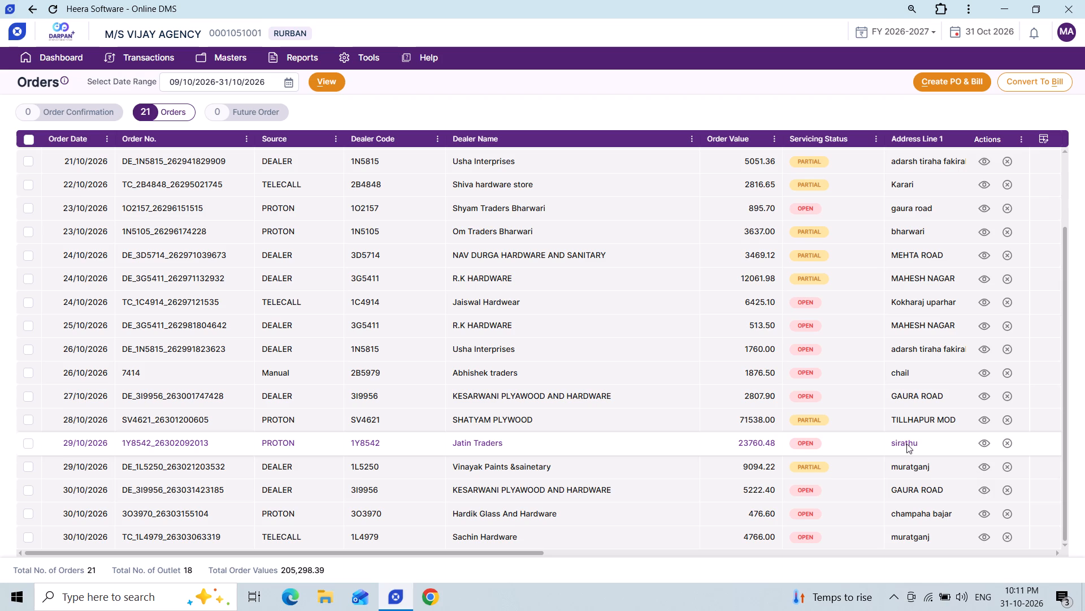
pyautogui.scroll(-4, 901, 484)
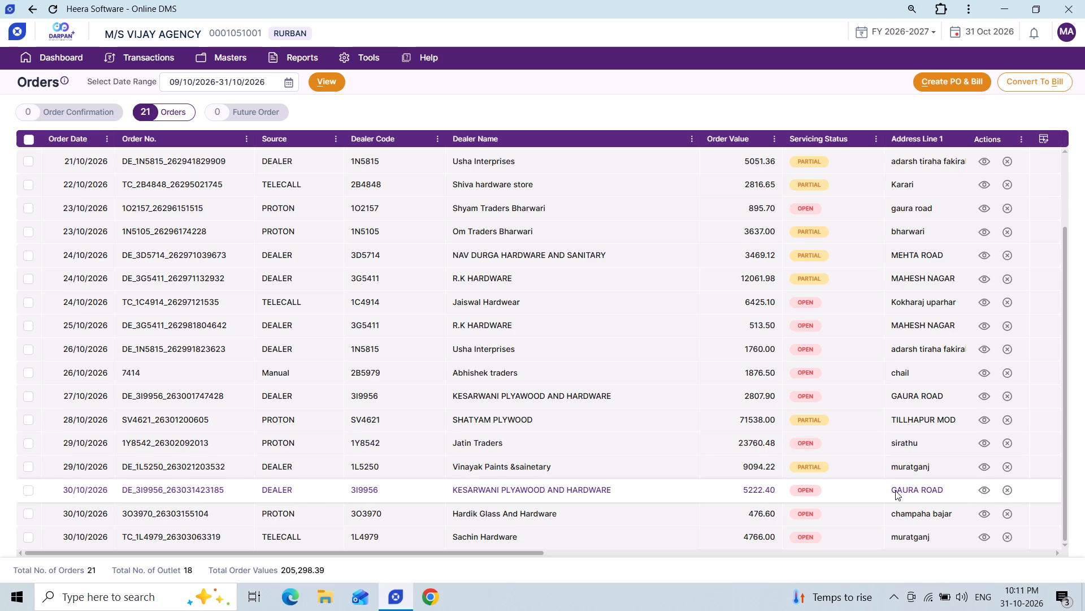
pyautogui.scroll(-7, 895, 490)
pyautogui.scroll(12, 895, 490)
pyautogui.scroll(-7, 743, 411)
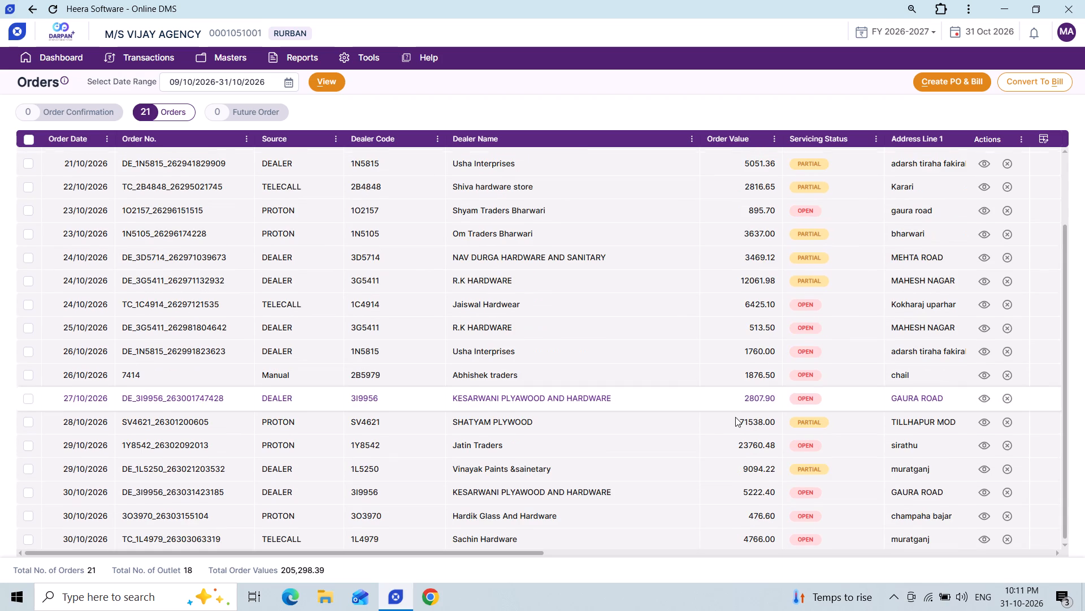
pyautogui.click(983, 443)
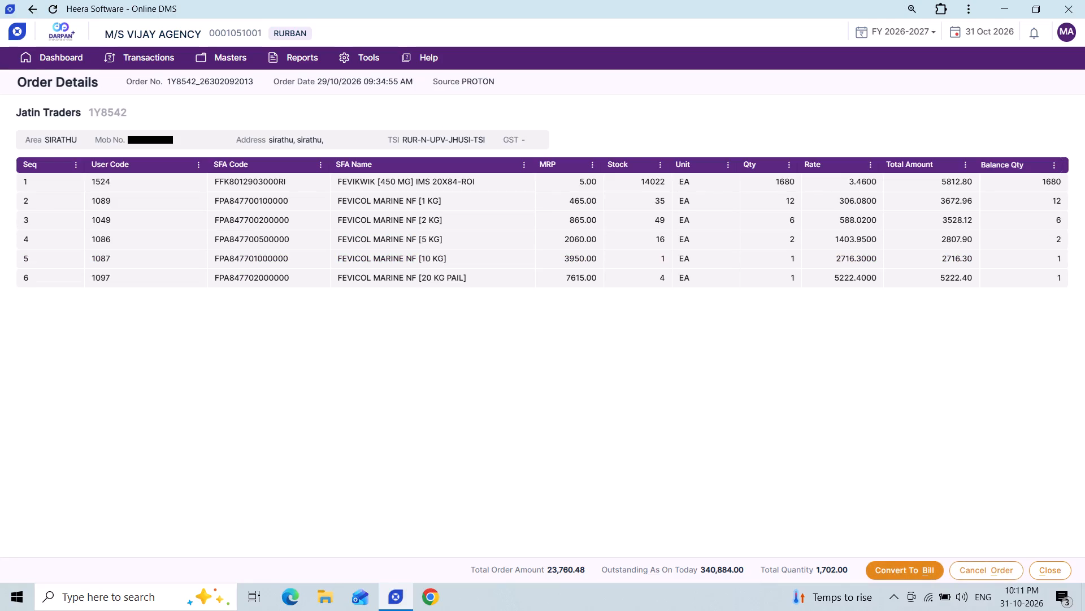
pyautogui.click(1055, 564)
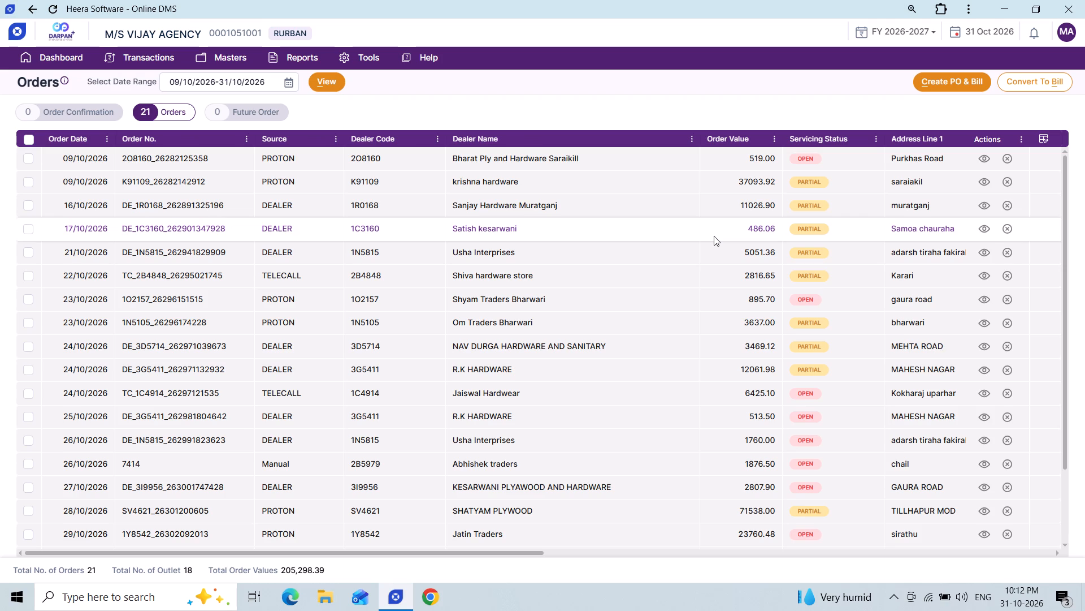
# Review stock and balance quantities in the 28/10/2026 SHATYAM PLYWOOD order and the 26/10/2026 Abhishek traders and Usha Interprises orders.
pyautogui.scroll(-9, 759, 319)
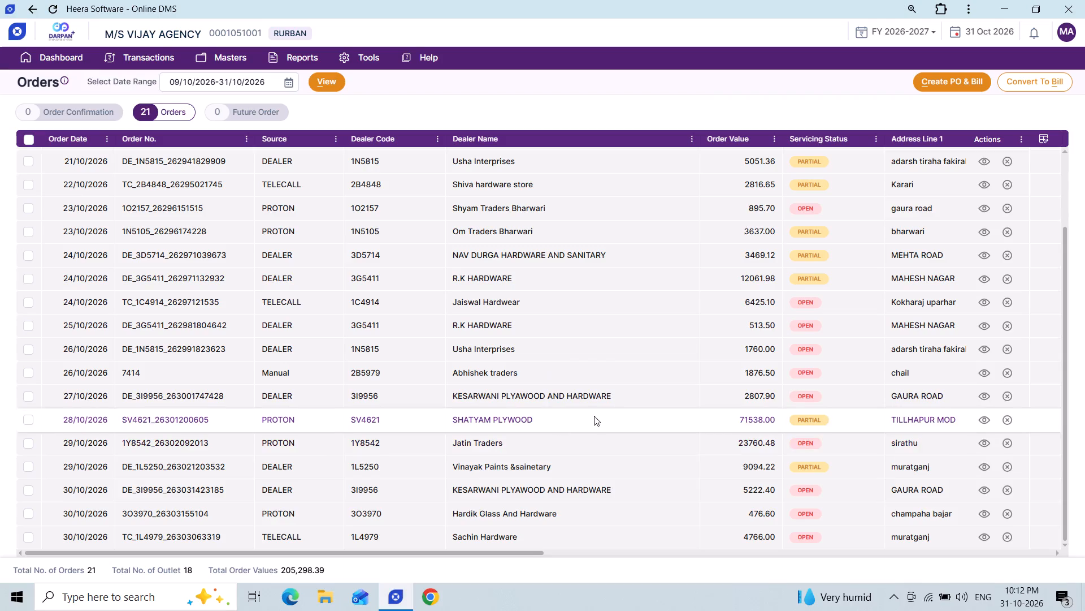
pyautogui.click(986, 418)
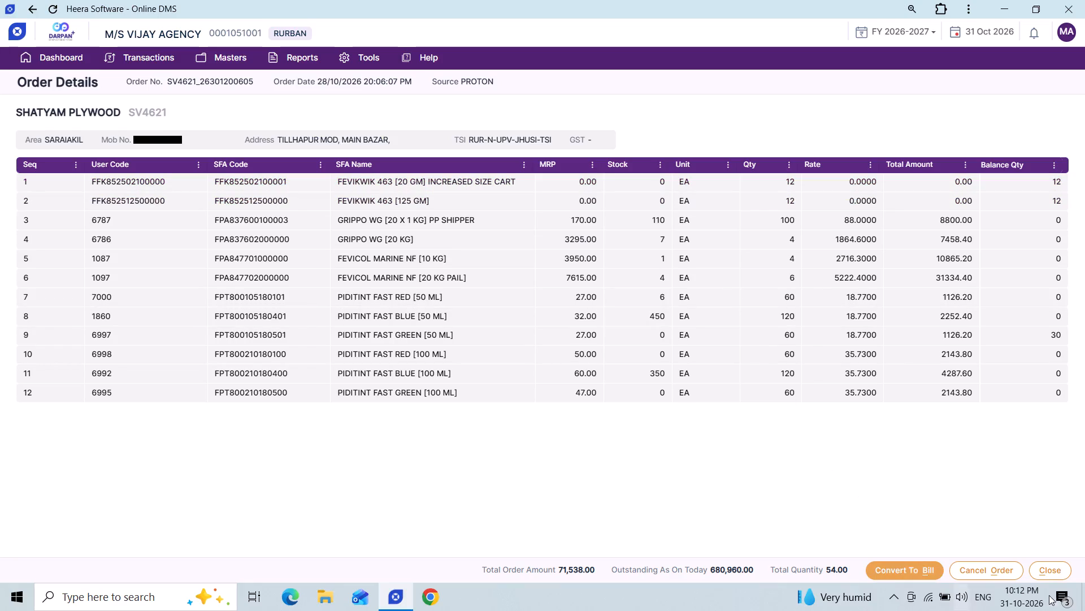
pyautogui.click(1048, 570)
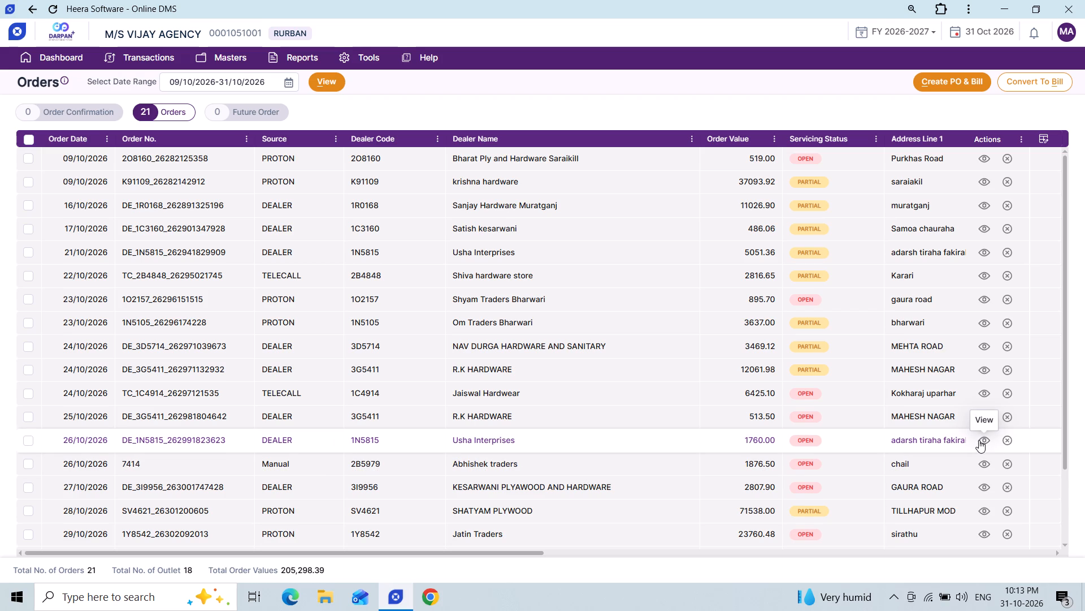
pyautogui.click(984, 465)
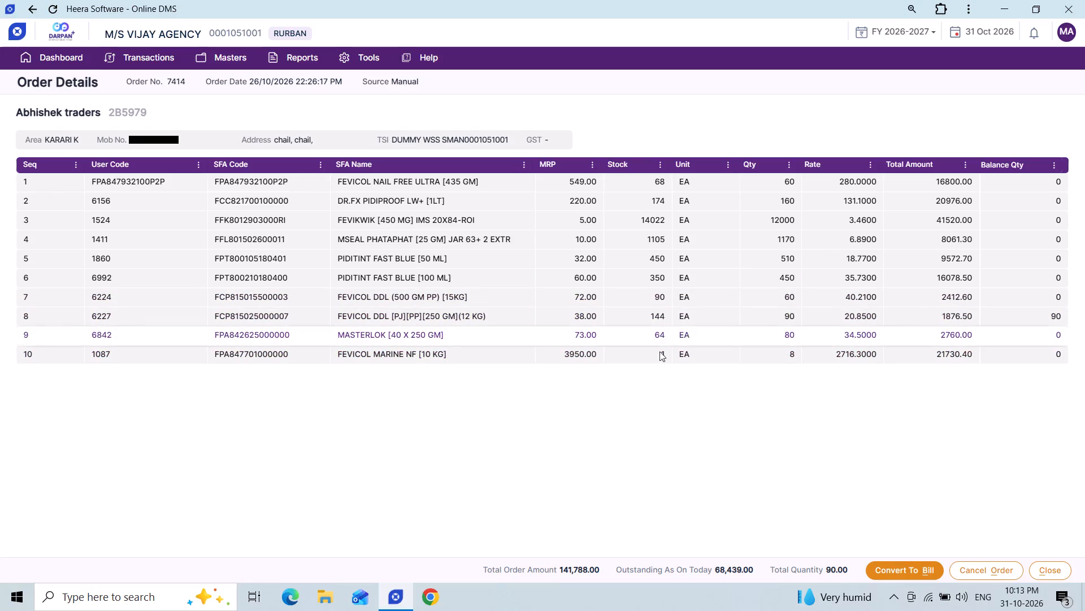
pyautogui.click(1054, 571)
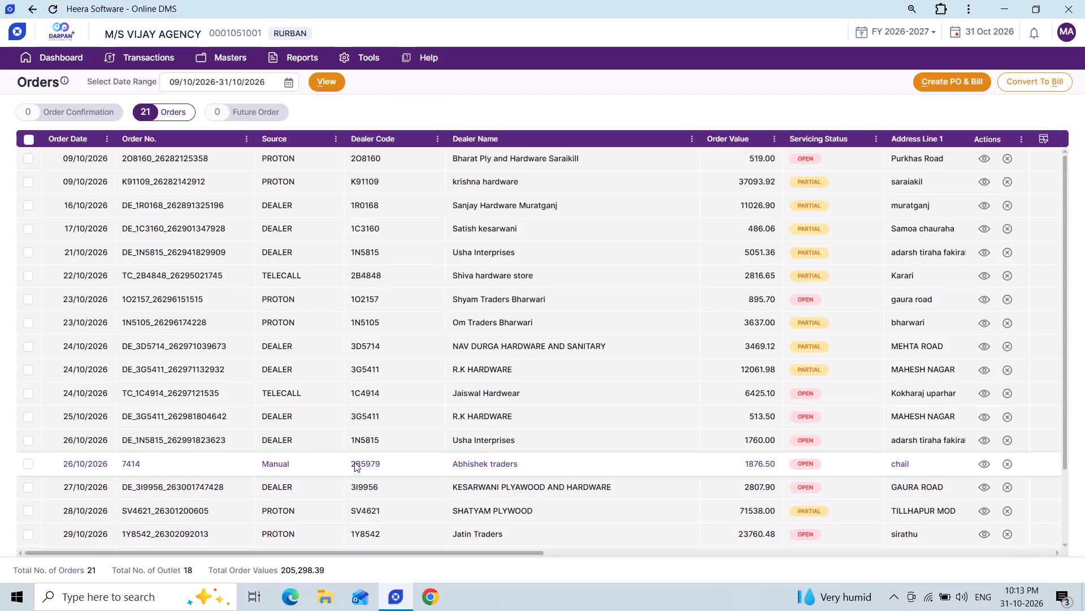
pyautogui.click(983, 439)
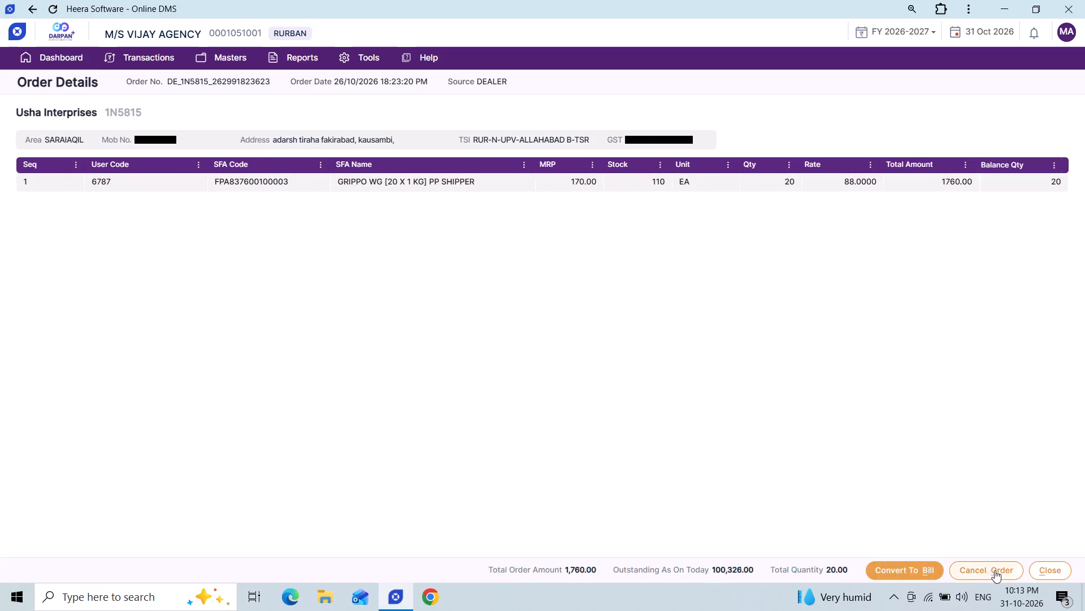
pyautogui.click(1044, 571)
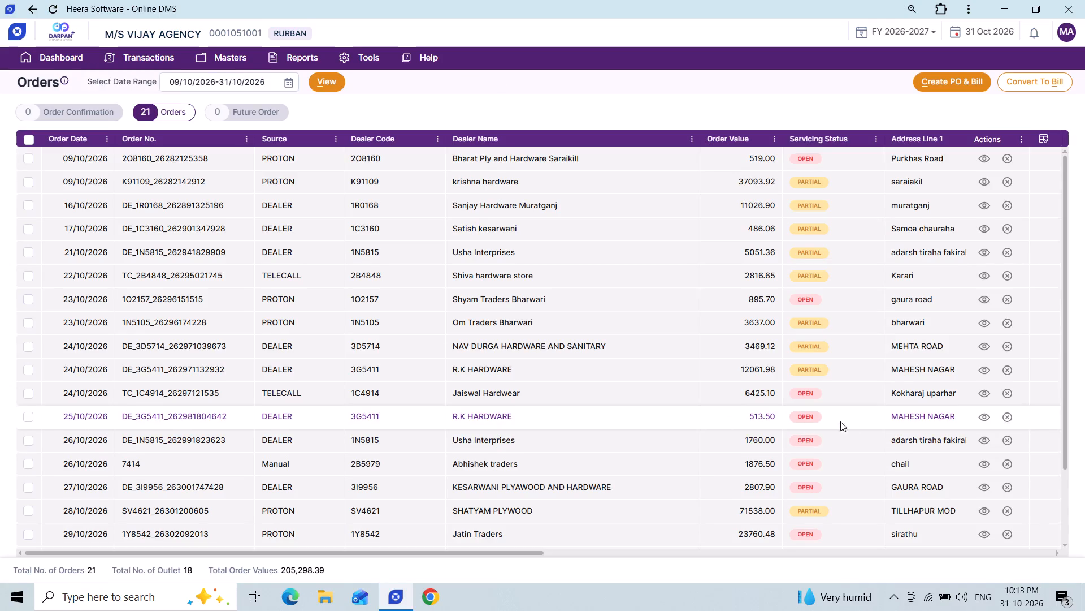
# Compare the item stock and balance quantities in the R.K HARDWARE orders dated 25/10/2026 and 24/10/2026.
pyautogui.click(984, 415)
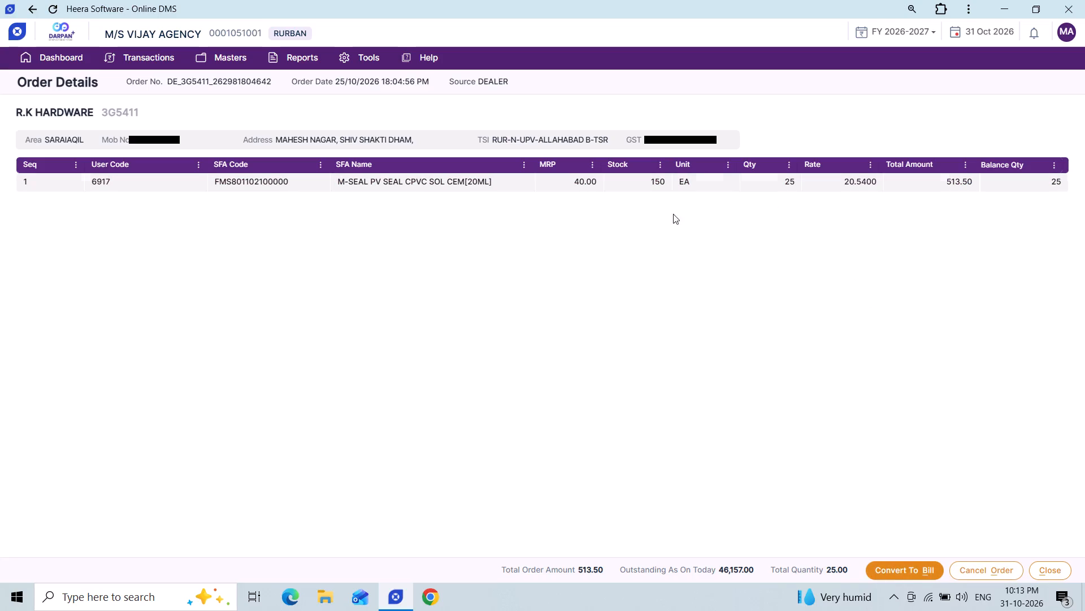
pyautogui.click(1048, 569)
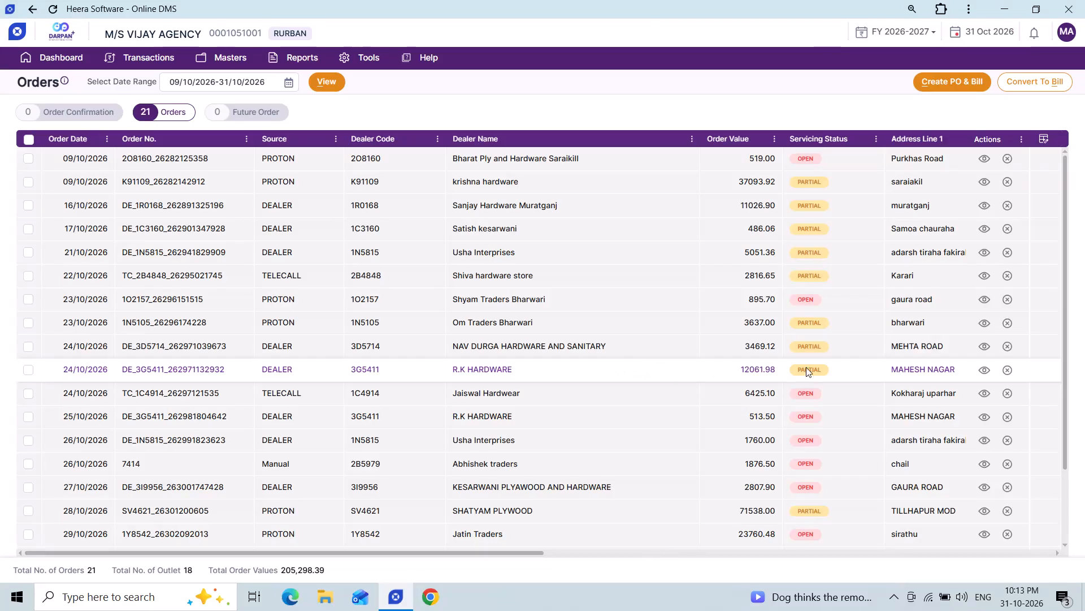
pyautogui.click(984, 370)
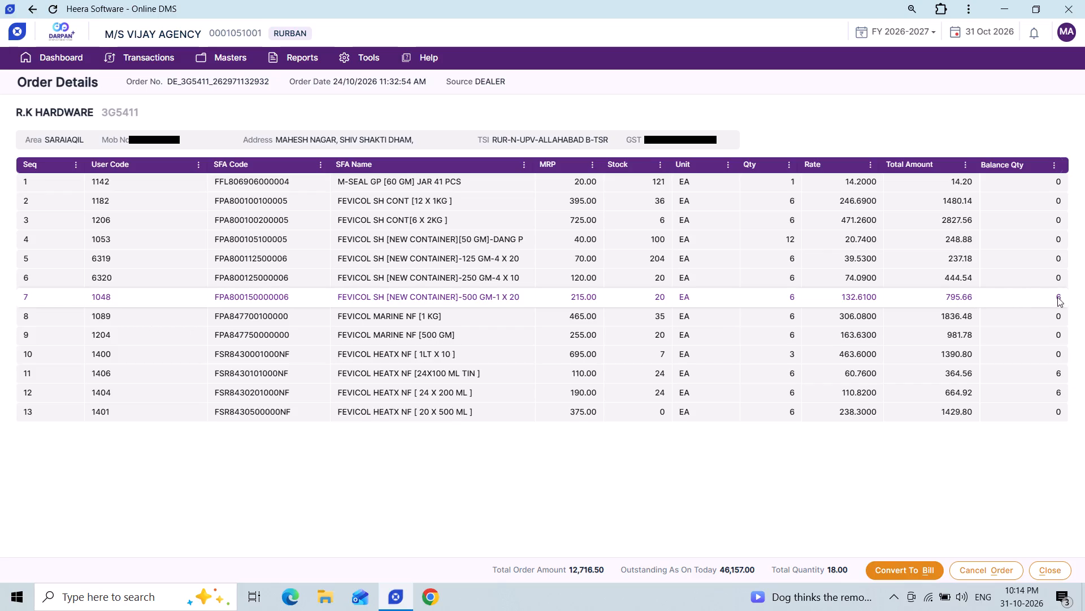
pyautogui.click(1049, 570)
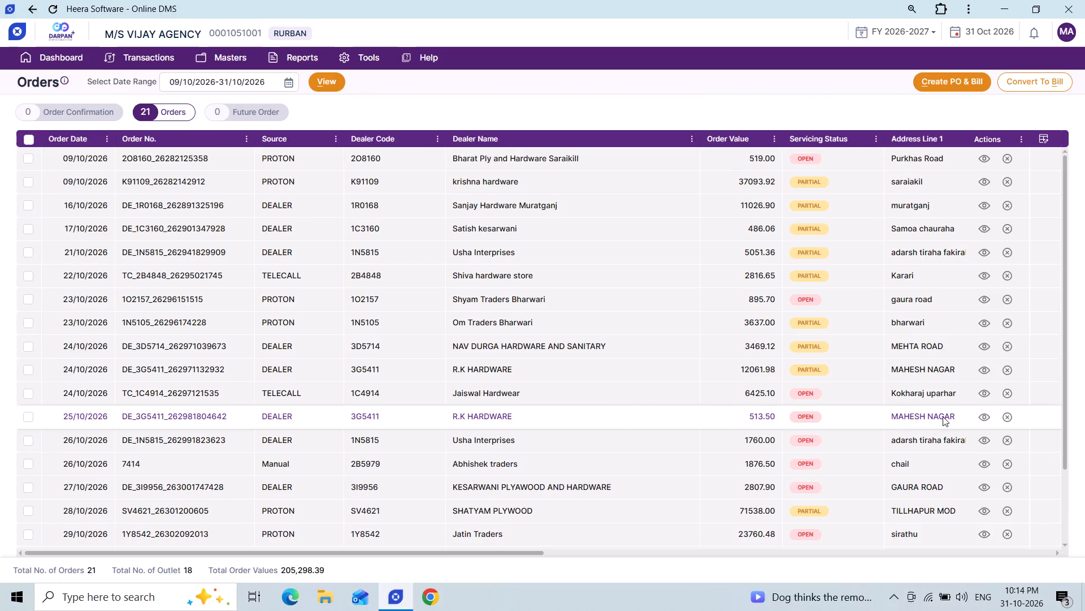
pyautogui.click(988, 414)
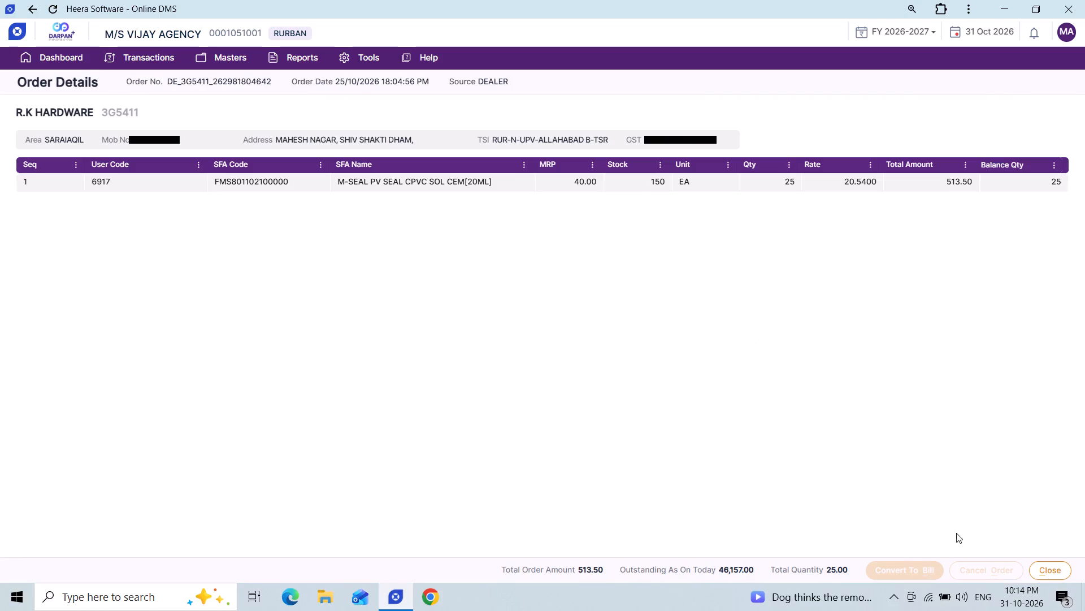
pyautogui.click(1053, 570)
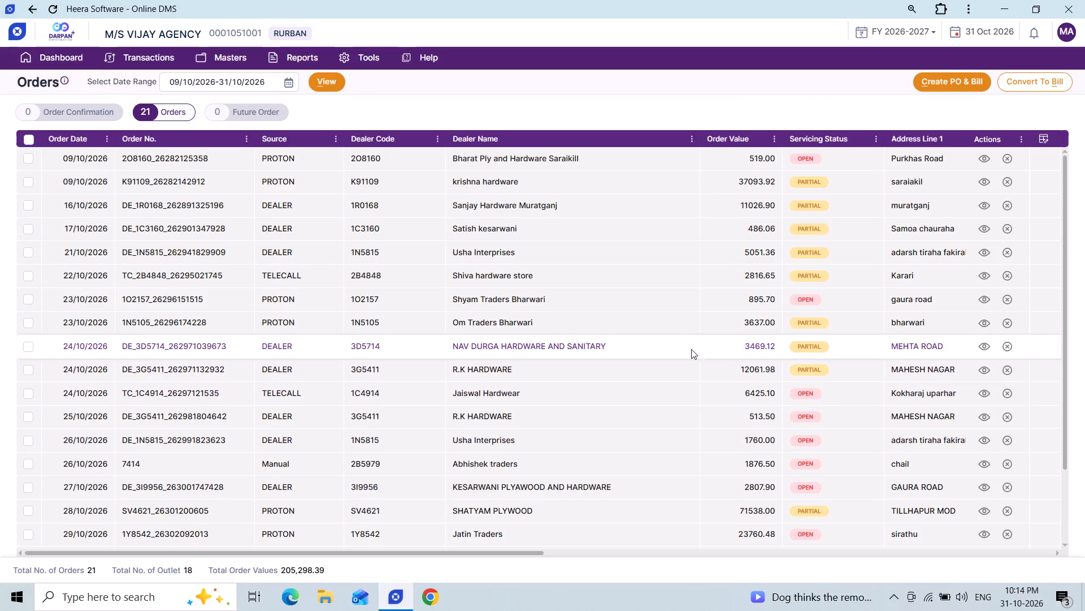
# Examine the stock and balance quantities in the 24/10/2026 NAV DURGA HARDWARE AND SANITARY and 23/10/2026 Shyam Traders Bharwari orders.
pyautogui.click(986, 346)
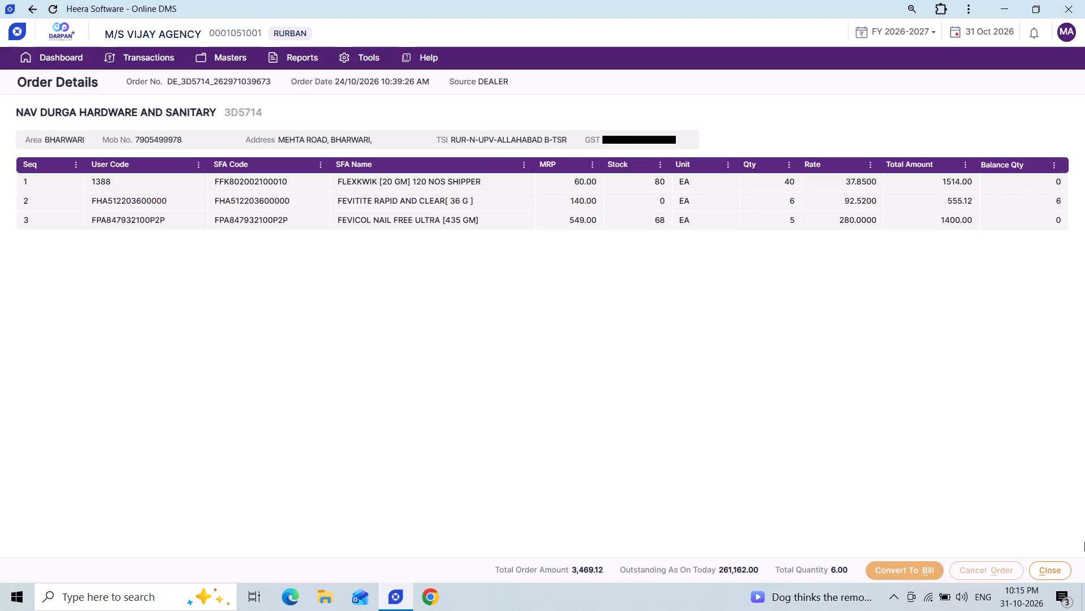
pyautogui.click(1041, 574)
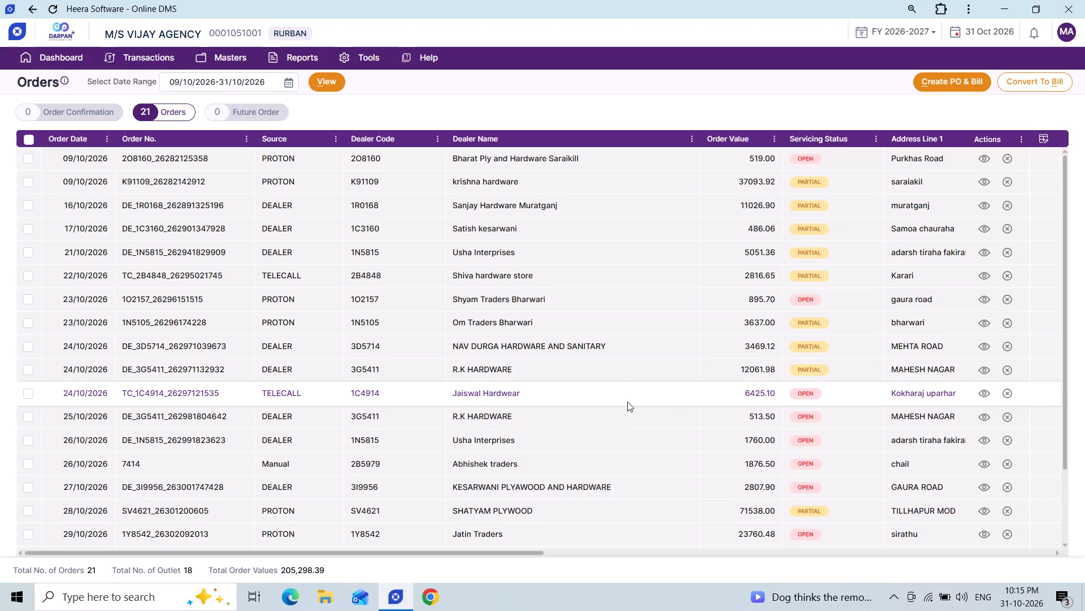
pyautogui.click(984, 302)
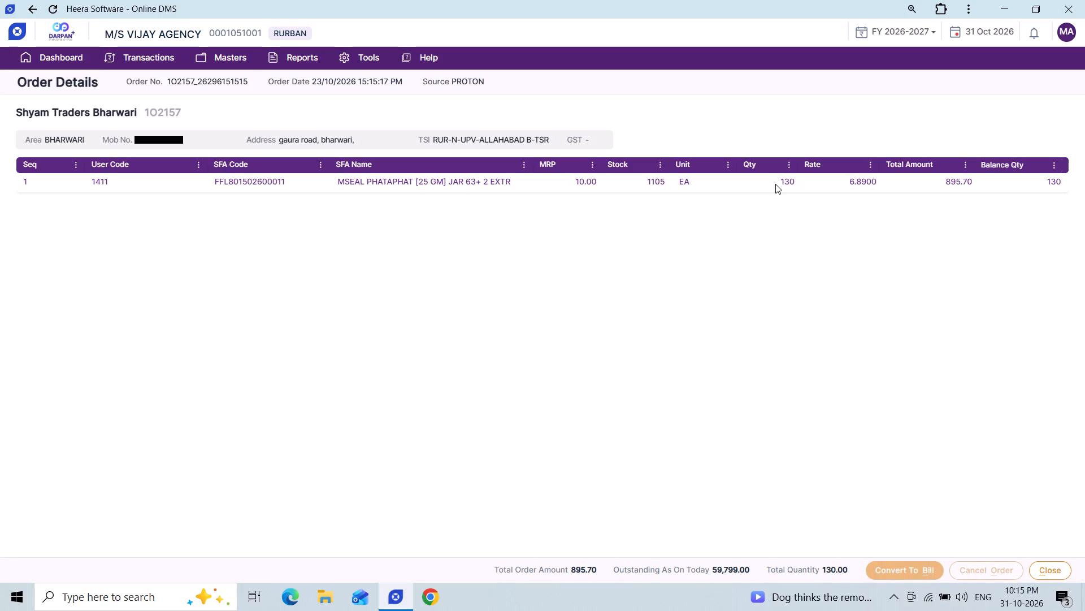
pyautogui.click(1054, 567)
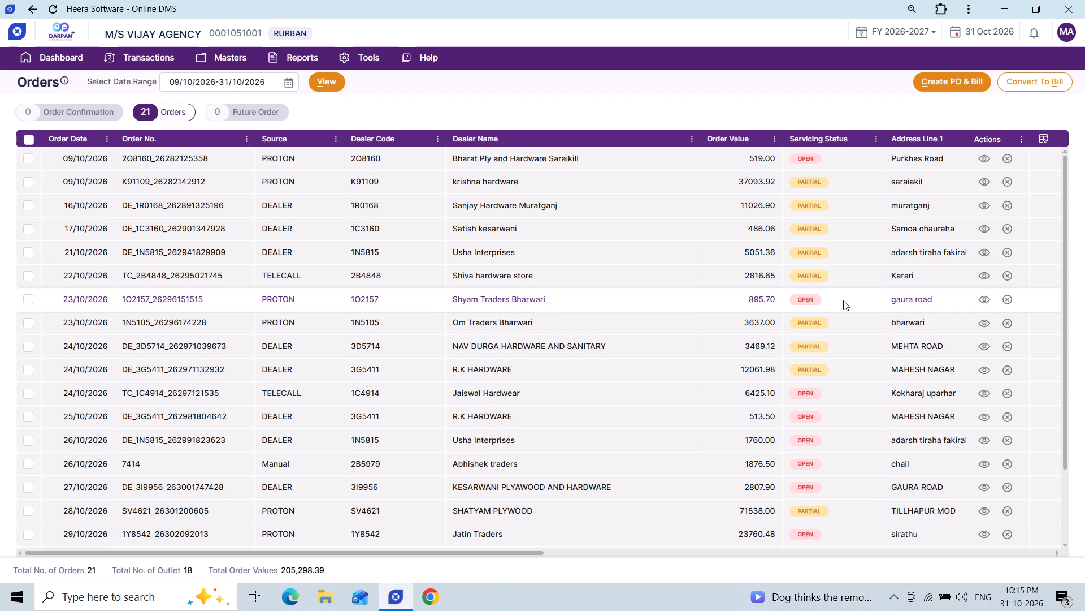
# Convert the 23/10/2026 Shyam Traders Bharwari order for 130 MSEAL PHATAPHAT to a bill, without a cash discount and with Self as transporter.
pyautogui.click(23, 300)
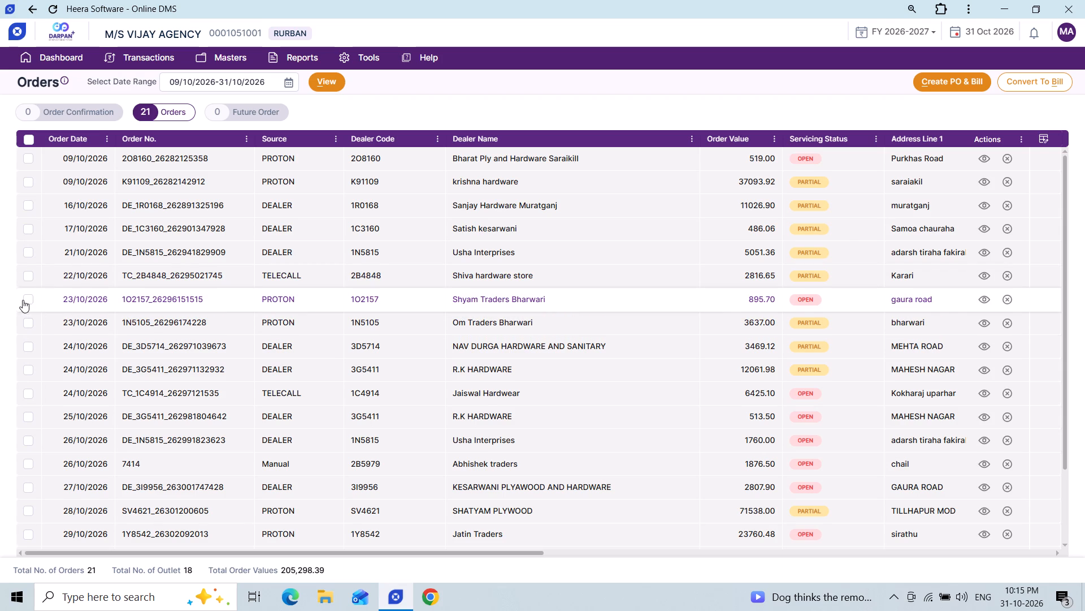
pyautogui.click(31, 300)
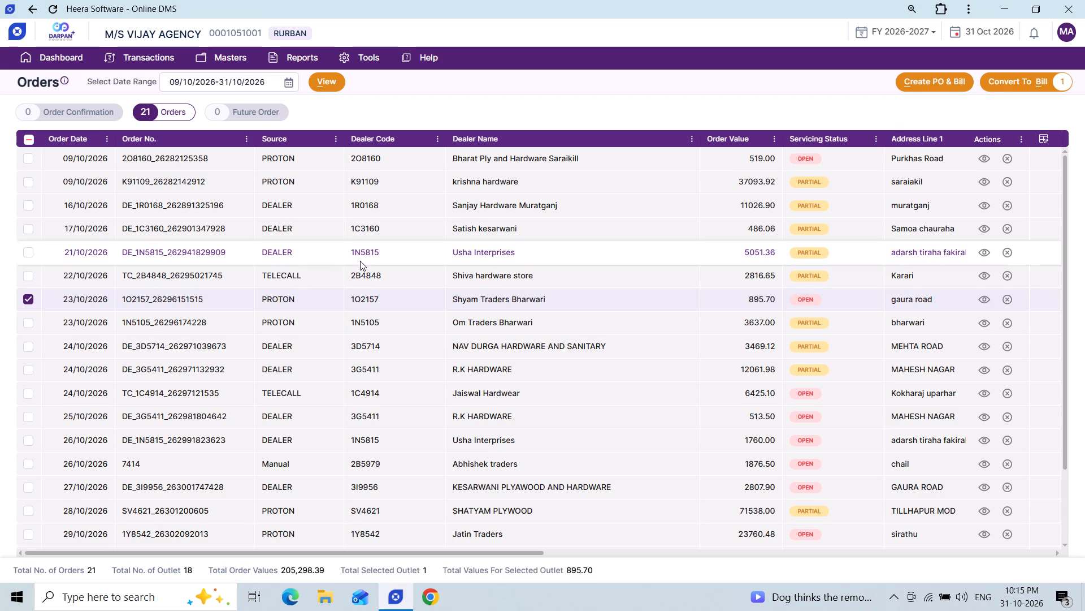
pyautogui.scroll(3, 419, 275)
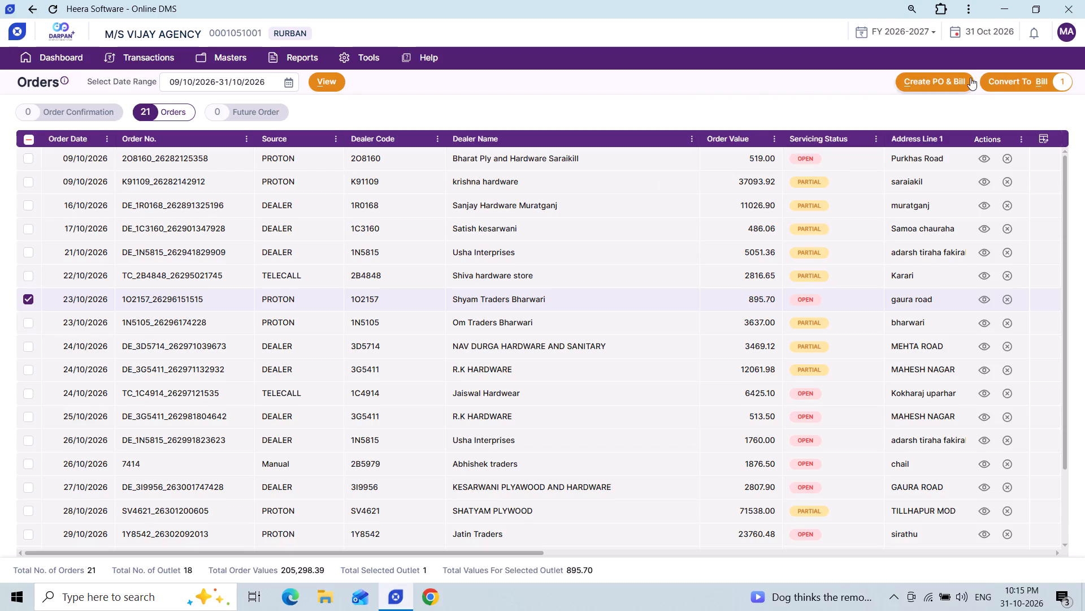
pyautogui.click(1004, 75)
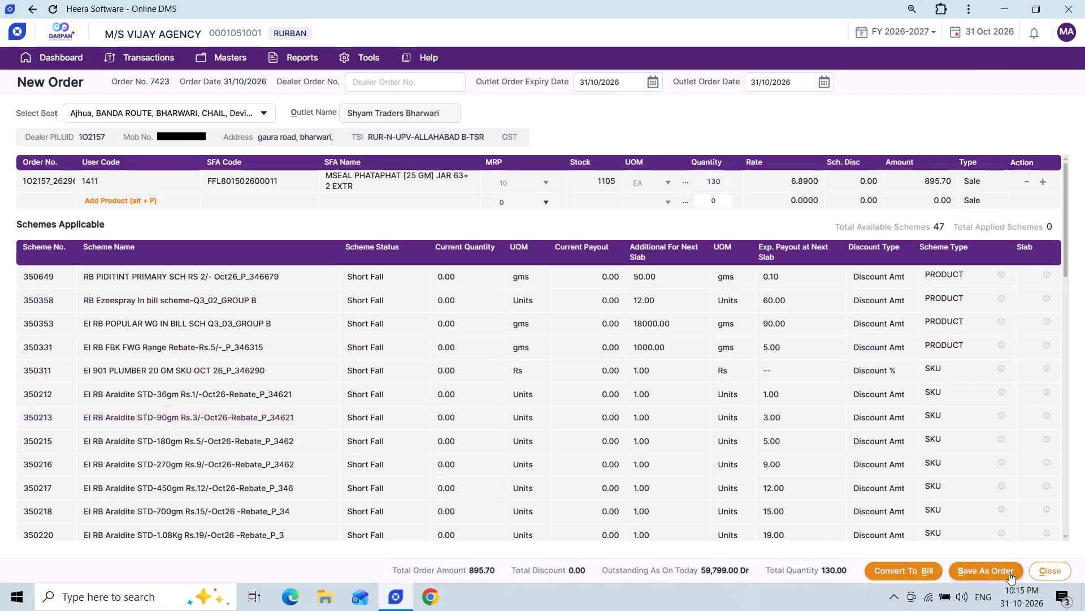
pyautogui.click(915, 564)
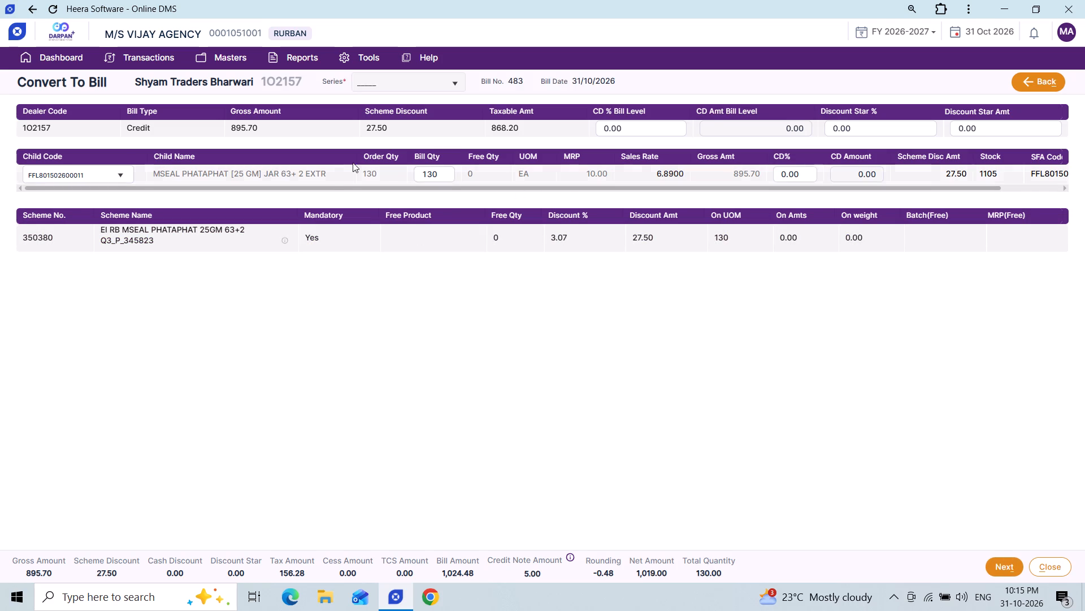
pyautogui.click(1002, 569)
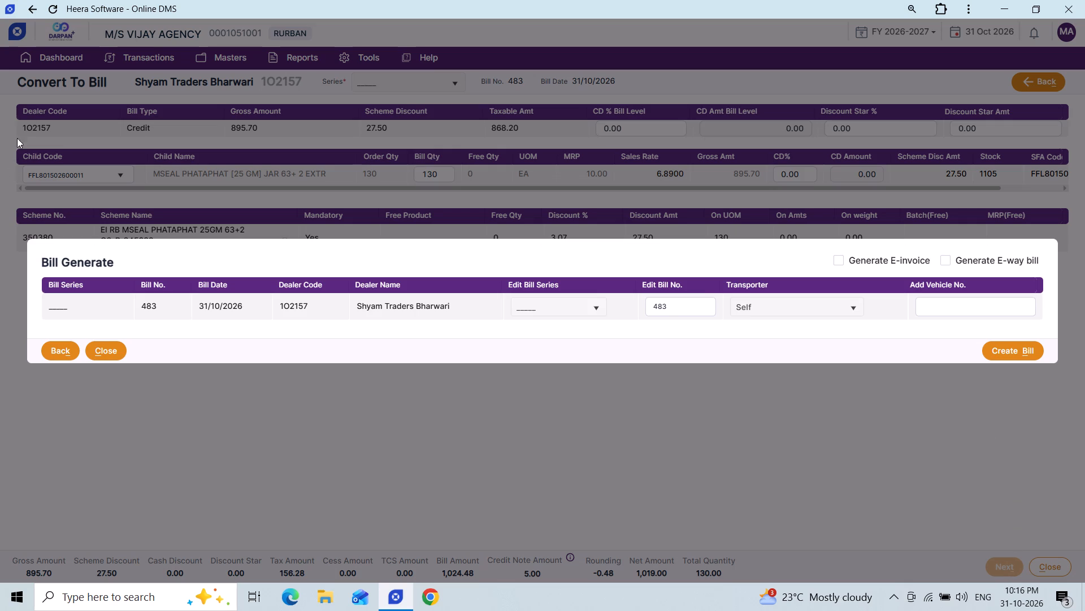
pyautogui.click(1024, 355)
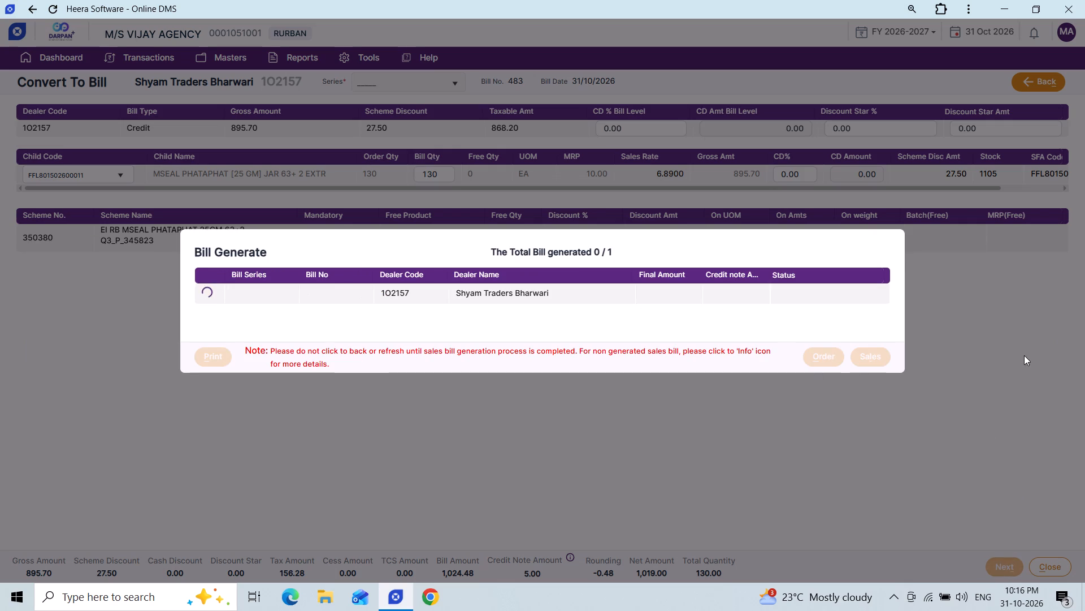
# Print one Original For Customer copy of the Shyam Traders Bharwari bill in A4_Format1.
pyautogui.click(219, 351)
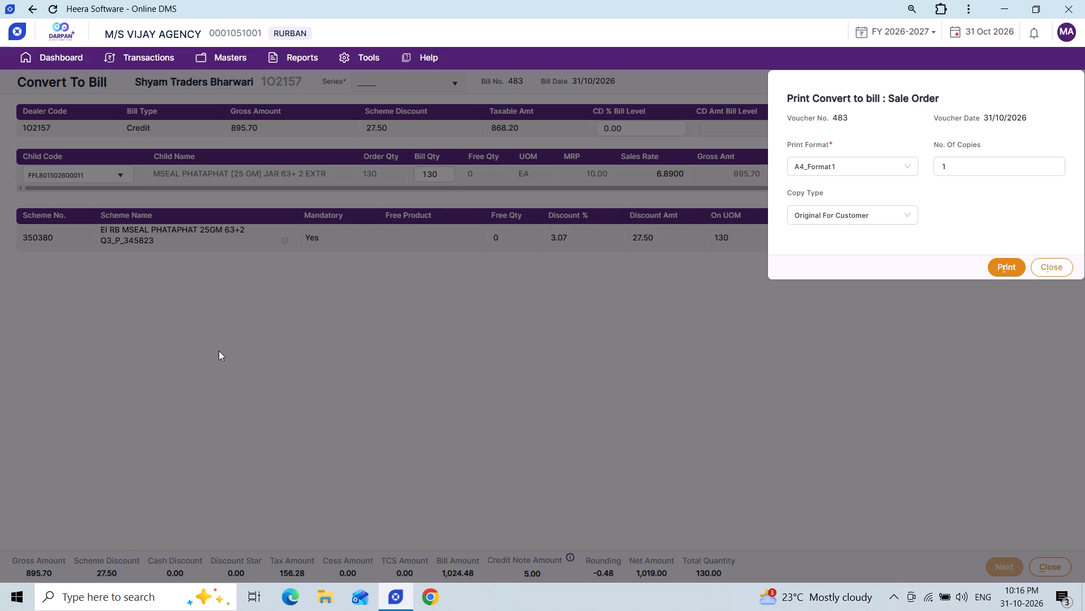
pyautogui.click(1007, 269)
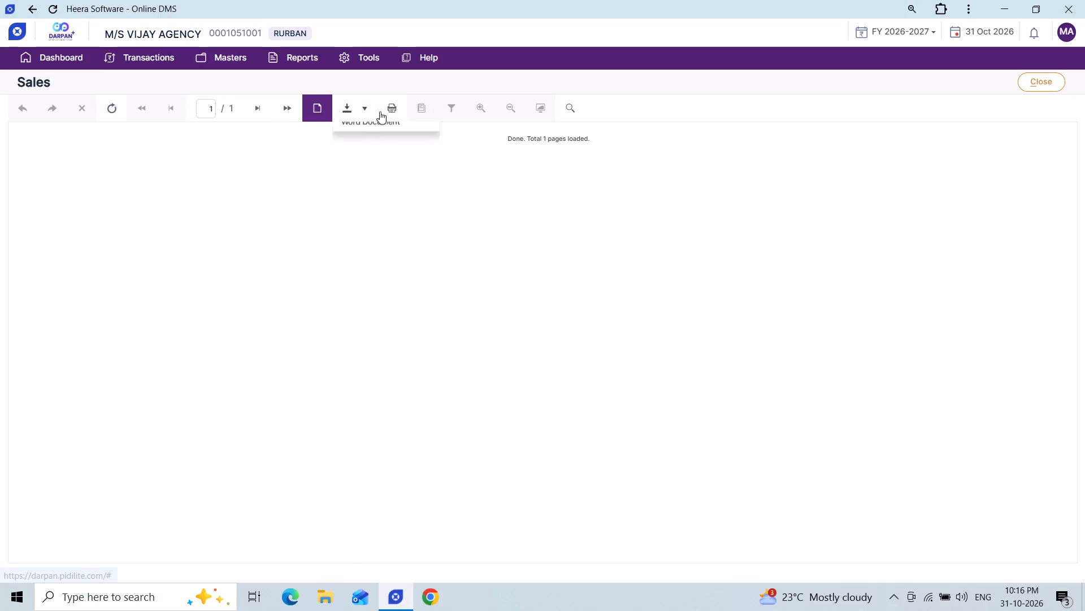
pyautogui.click(395, 108)
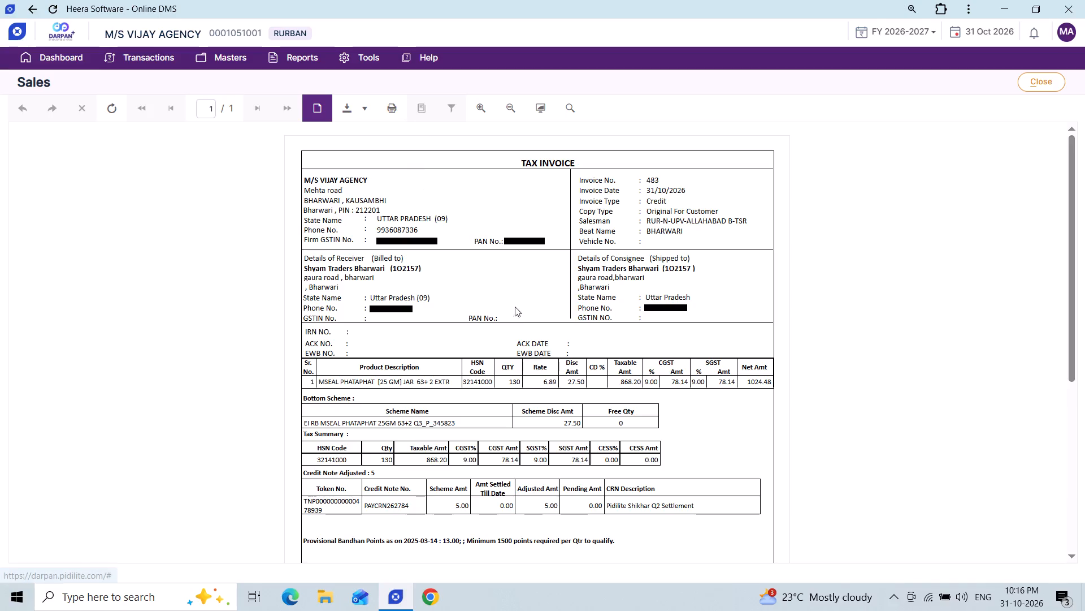
pyautogui.click(815, 473)
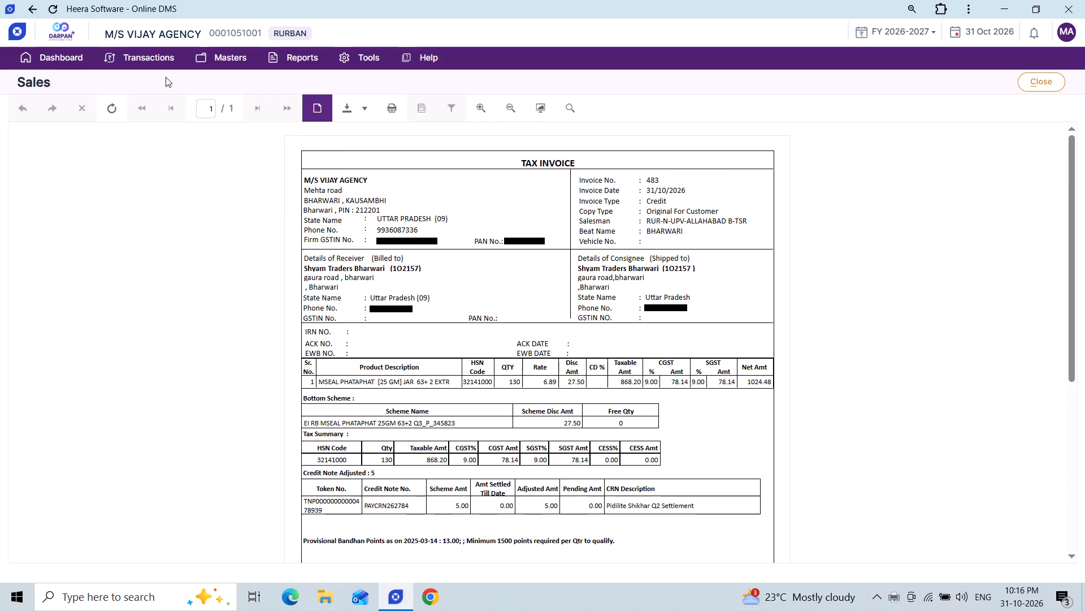
# Reopen the orders for billing and examine stock and balance quantities in the 22/10/2026 Shiva hardware store and 21/10/2026 Usha Interprises orders.
pyautogui.click(68, 57)
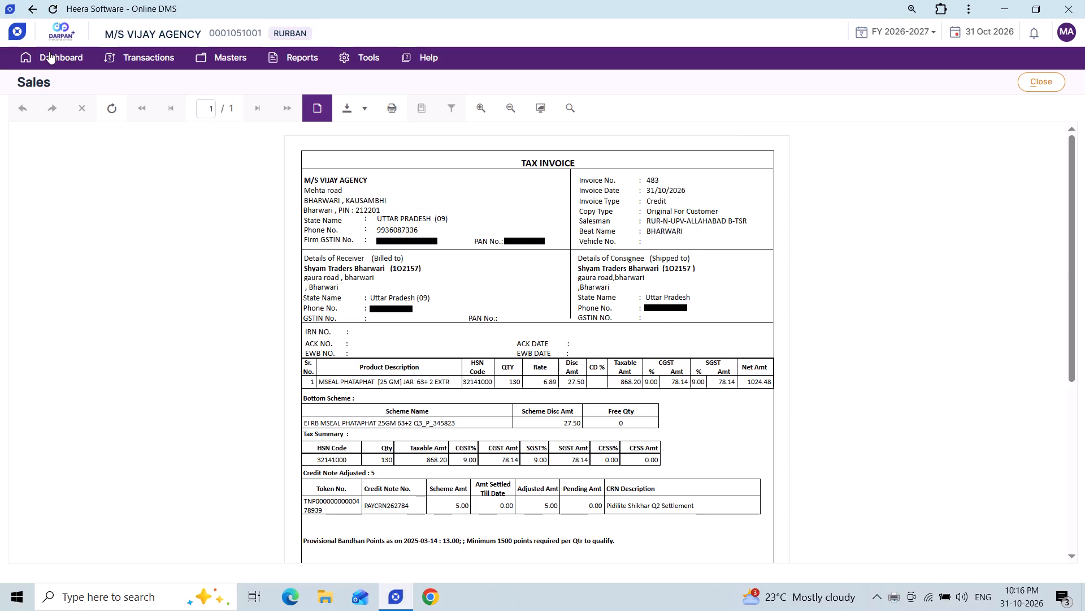
pyautogui.click(49, 51)
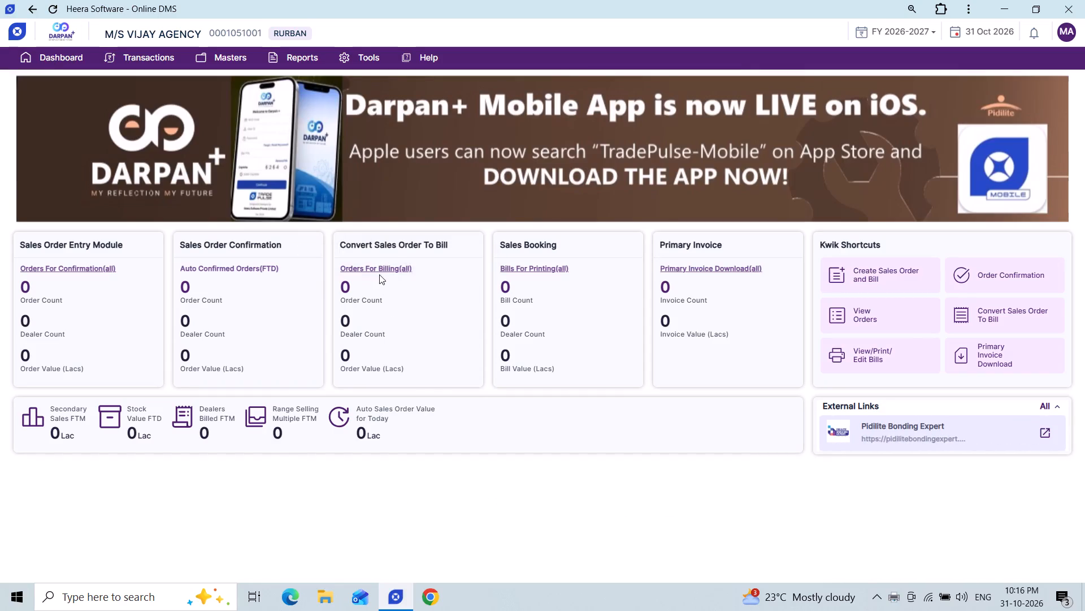
pyautogui.click(381, 271)
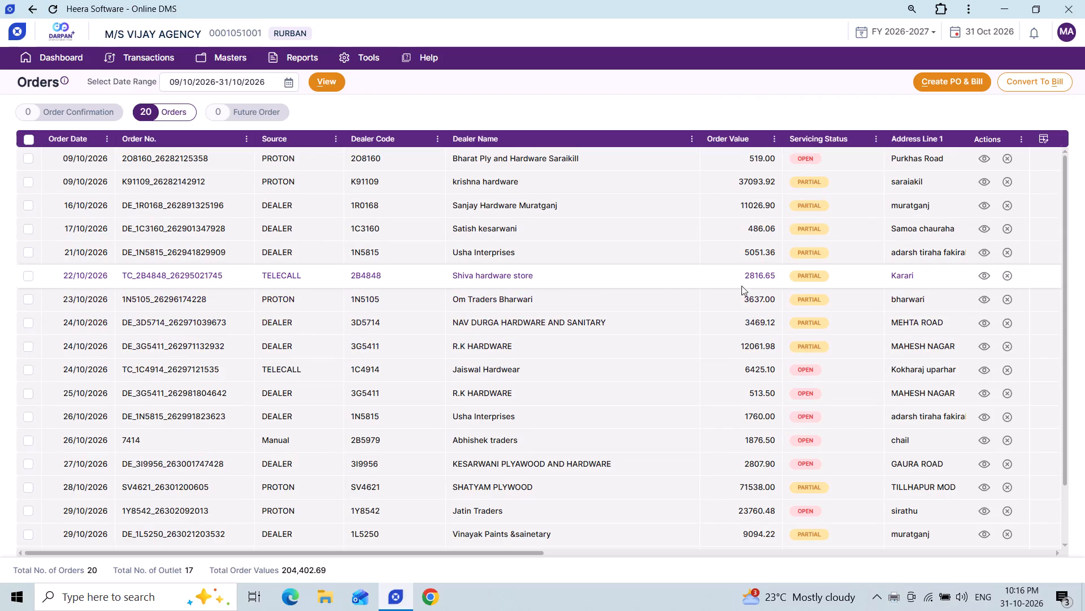
pyautogui.click(988, 273)
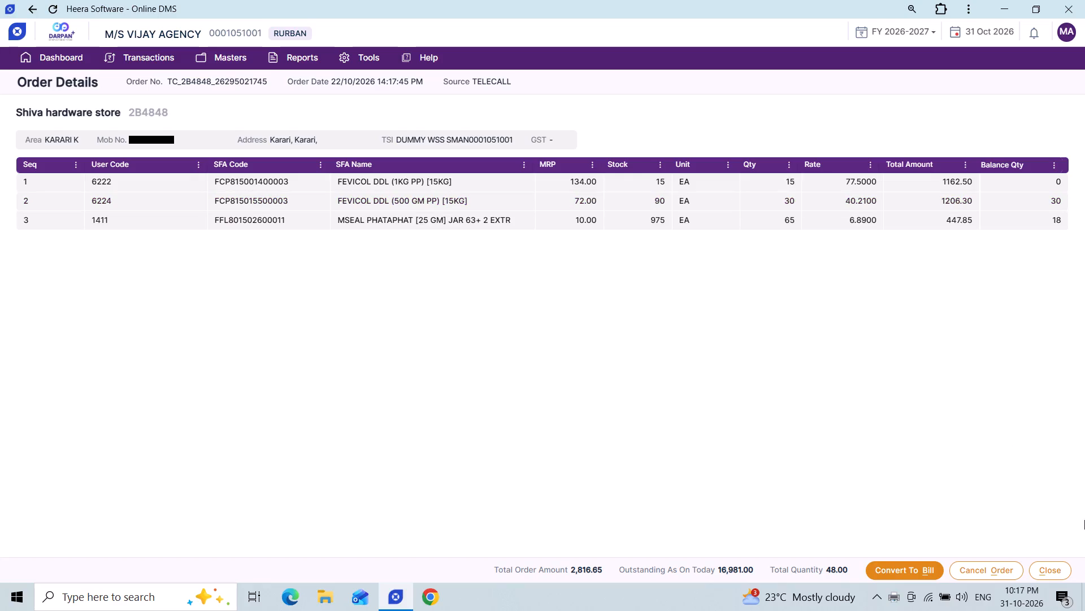
pyautogui.click(1048, 562)
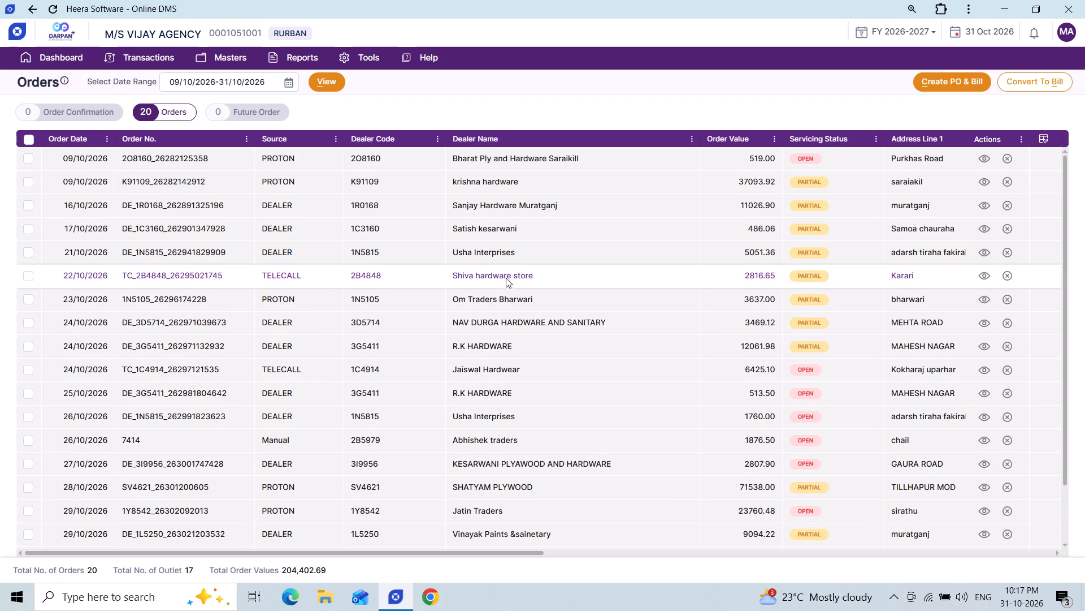
pyautogui.click(986, 251)
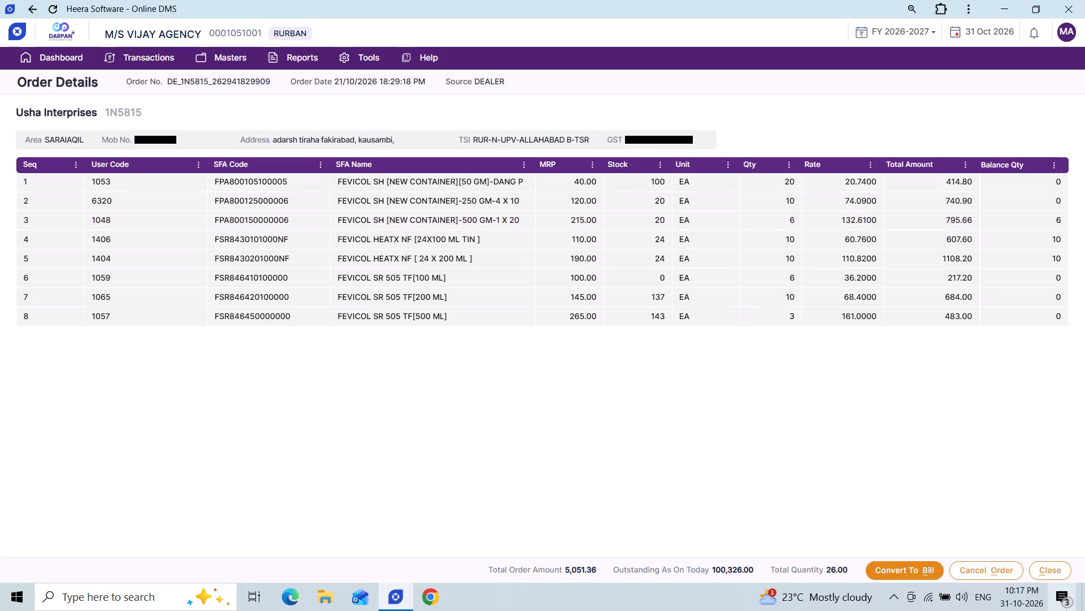
pyautogui.click(1047, 561)
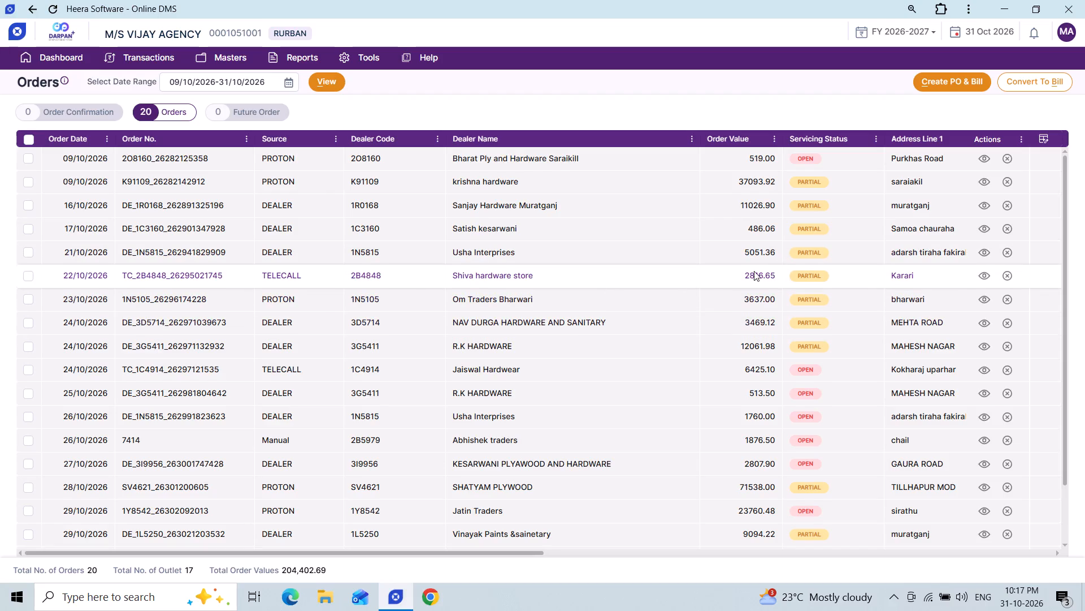
# Examine the stock and balance quantities in the 17/10/2026 order of dealer 1C3160 and the 16/10/2026 Sanjay Hardware Muratganj order.
pyautogui.click(980, 232)
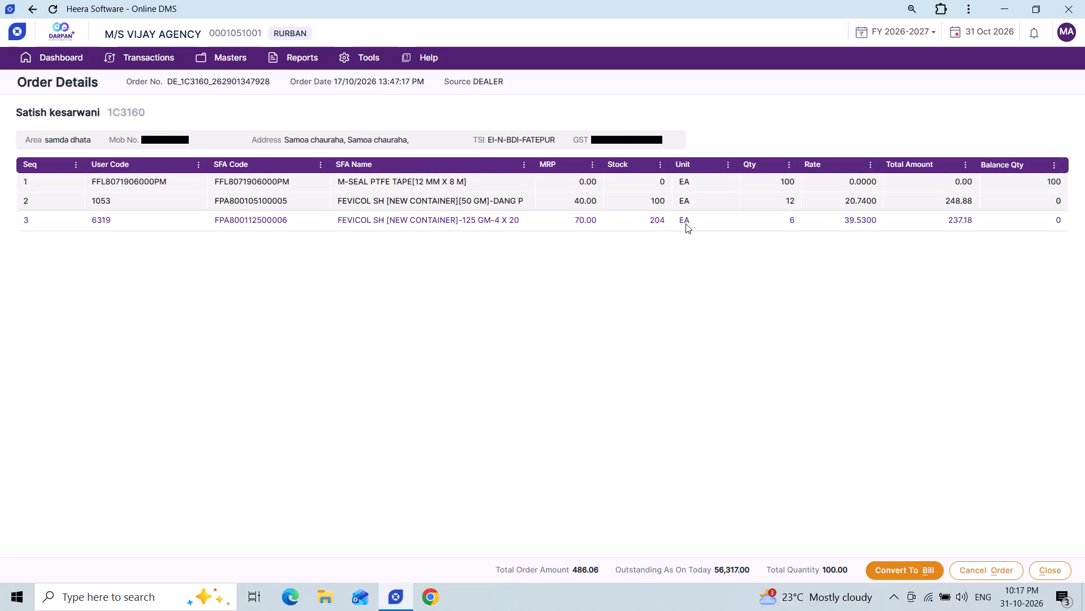
pyautogui.click(1040, 572)
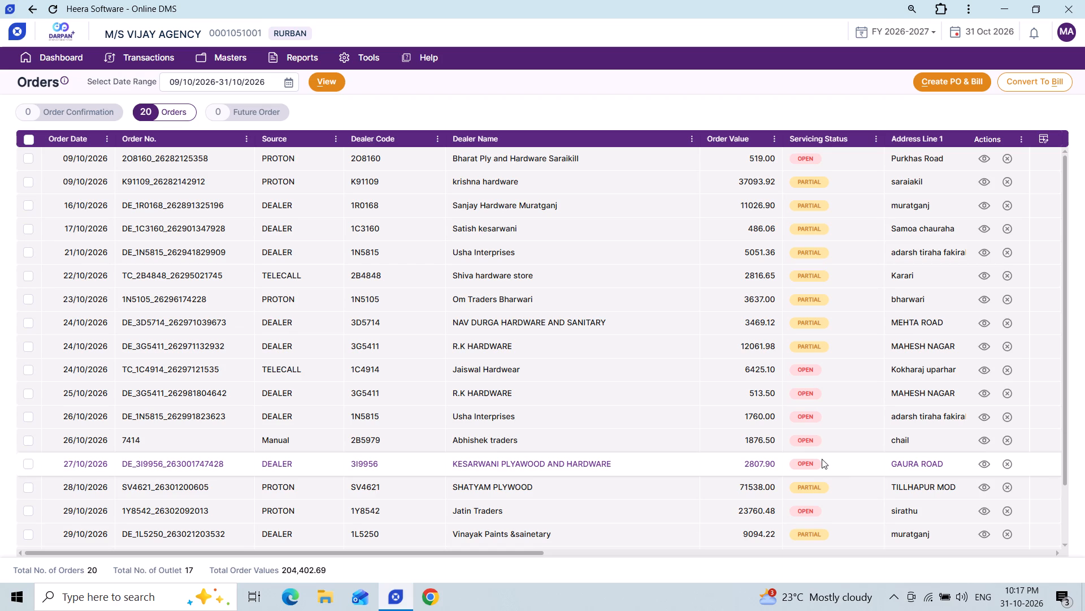
pyautogui.scroll(4, 811, 450)
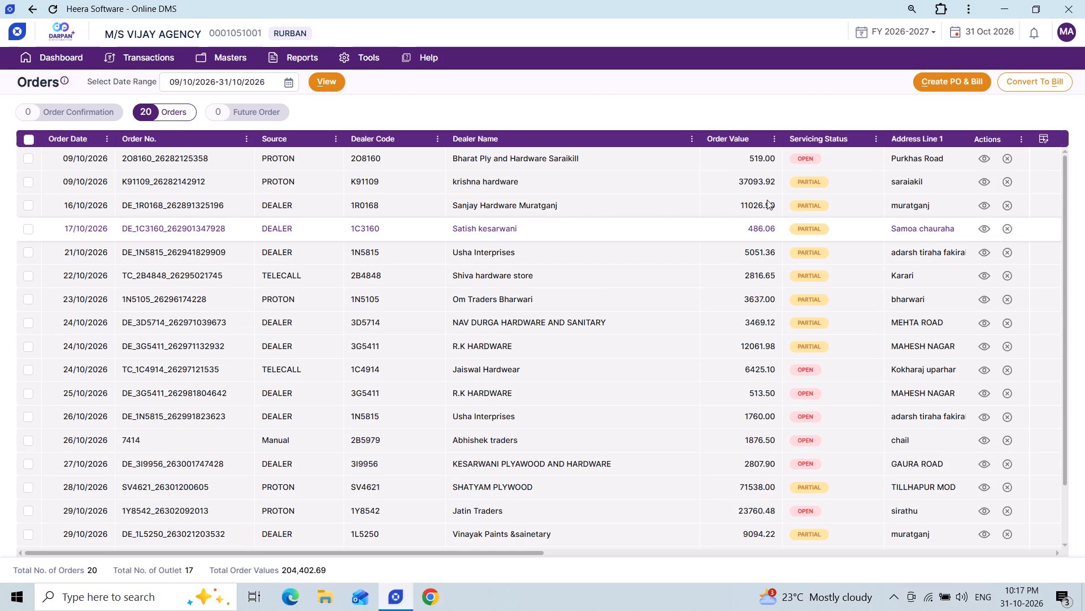
pyautogui.click(978, 206)
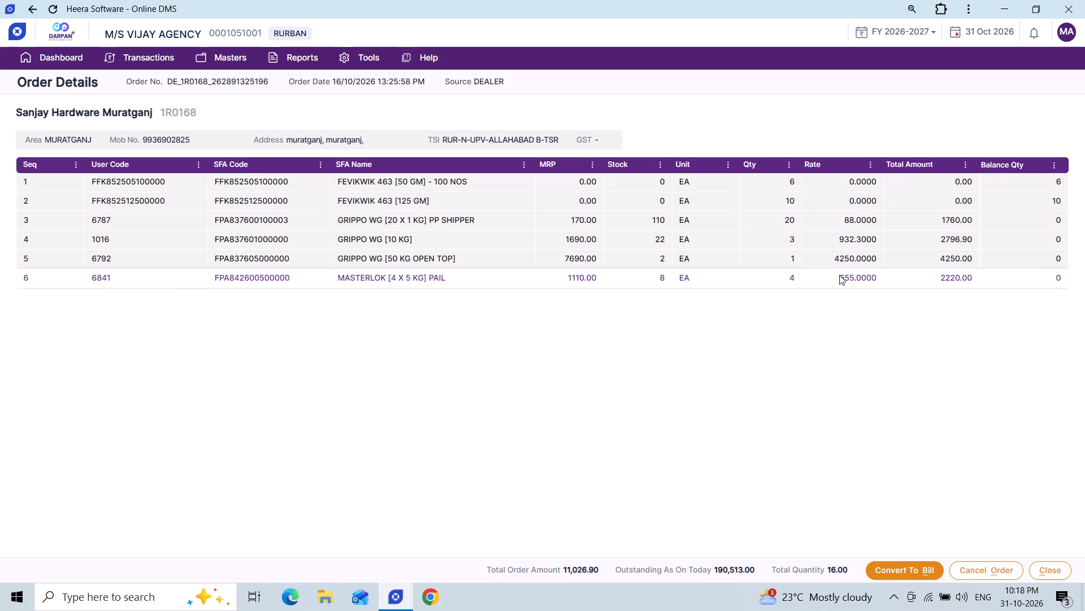
pyautogui.click(1054, 561)
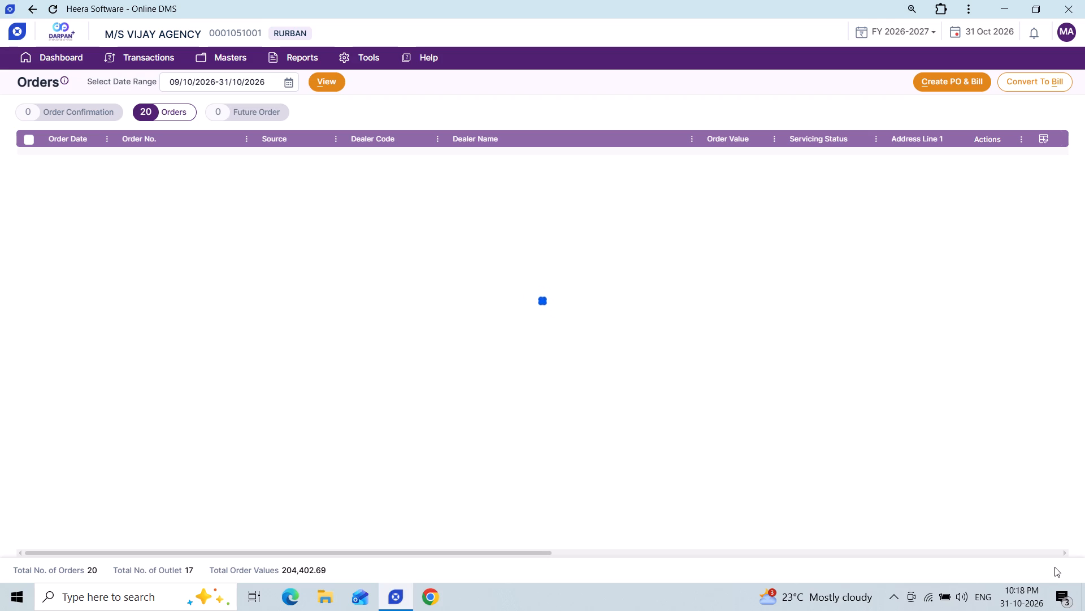
# Minimise the orders window and launch Kuro from the desktop.
pyautogui.click(996, 0)
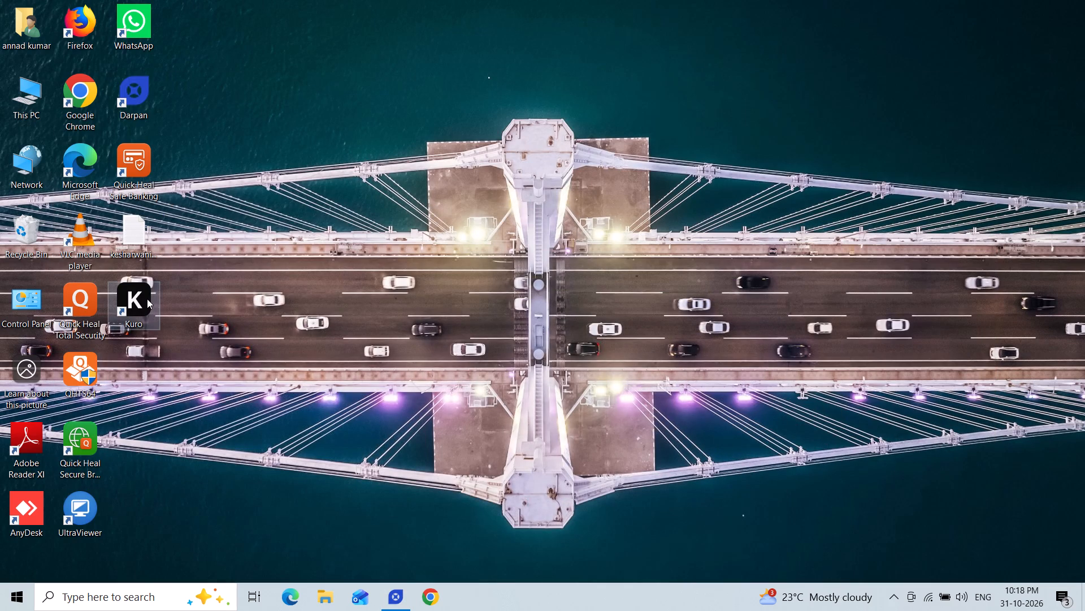
pyautogui.doubleClick(144, 297)
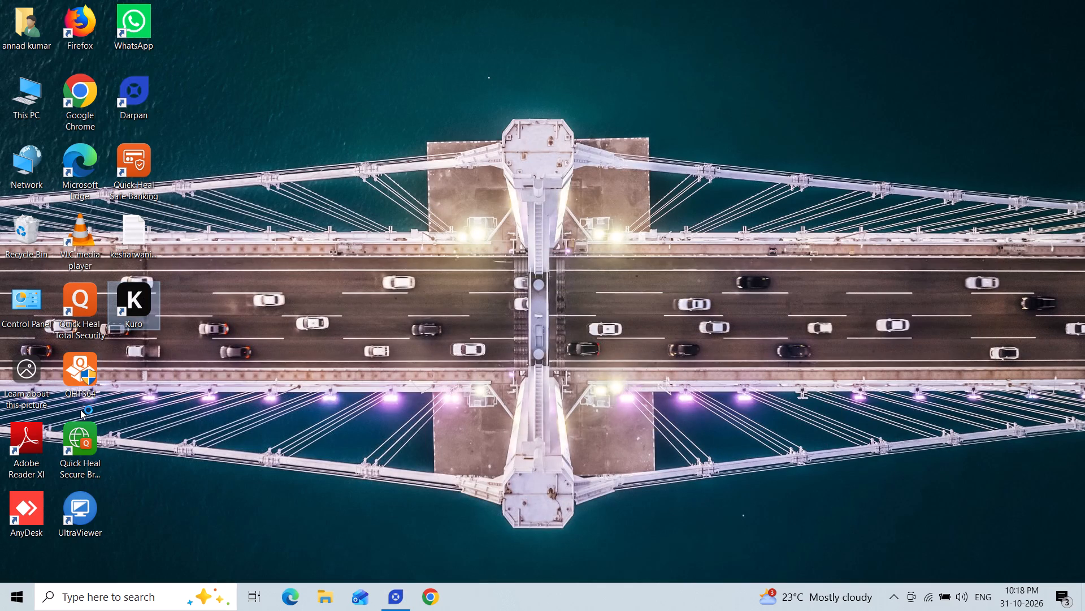
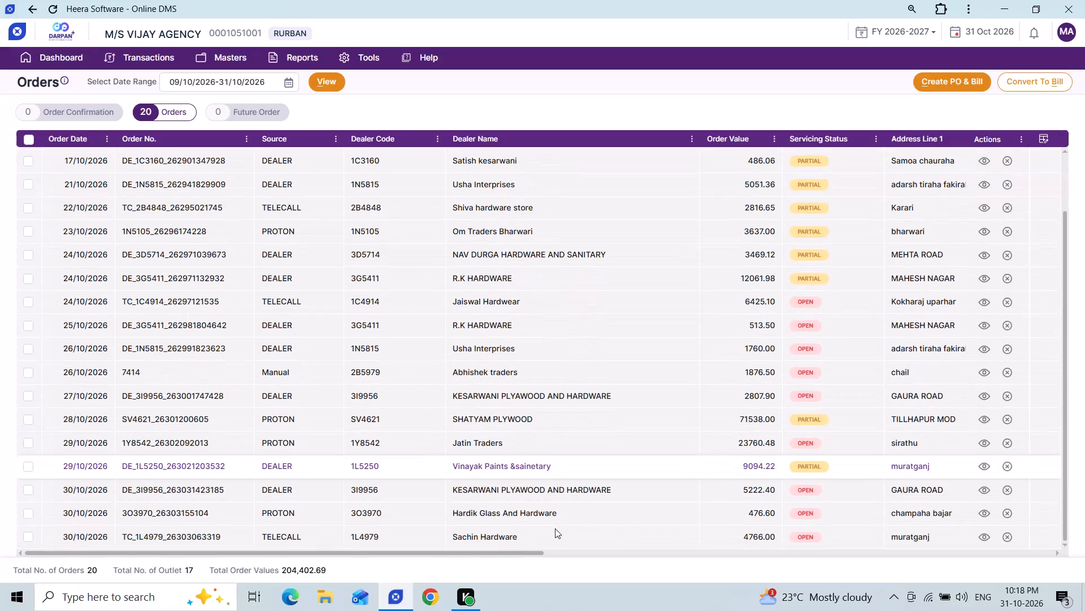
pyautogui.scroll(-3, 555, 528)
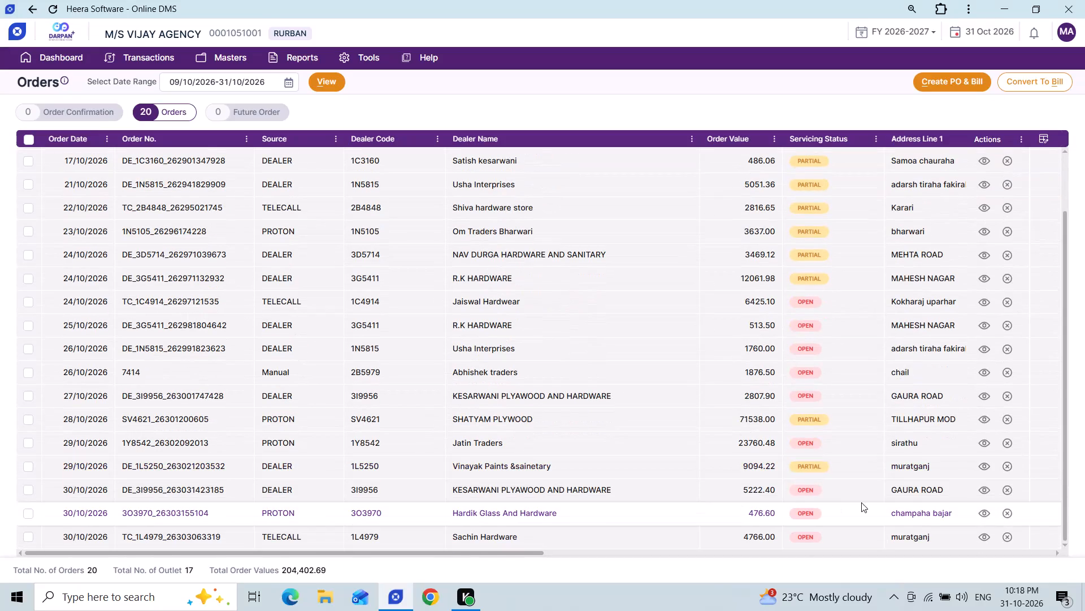
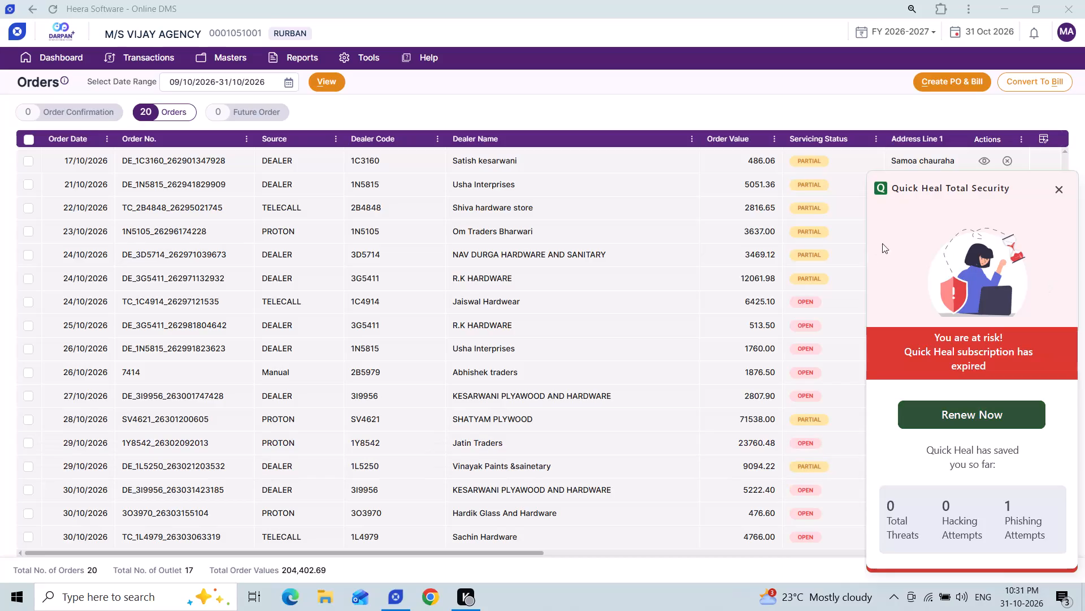
# Dismiss the Quick Heal Total Security subscription notice covering the orders list.
pyautogui.click(1061, 184)
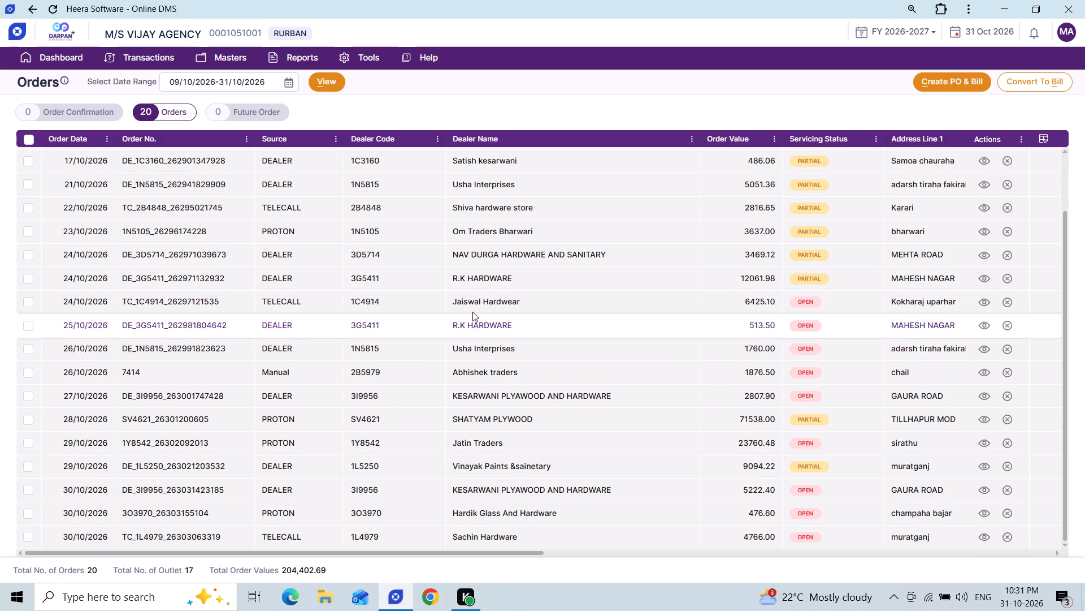
# Look through the pending dealer orders for 09/10/2026 to 31/10/2026, checking their values and servicing status.
pyautogui.scroll(-2, 497, 352)
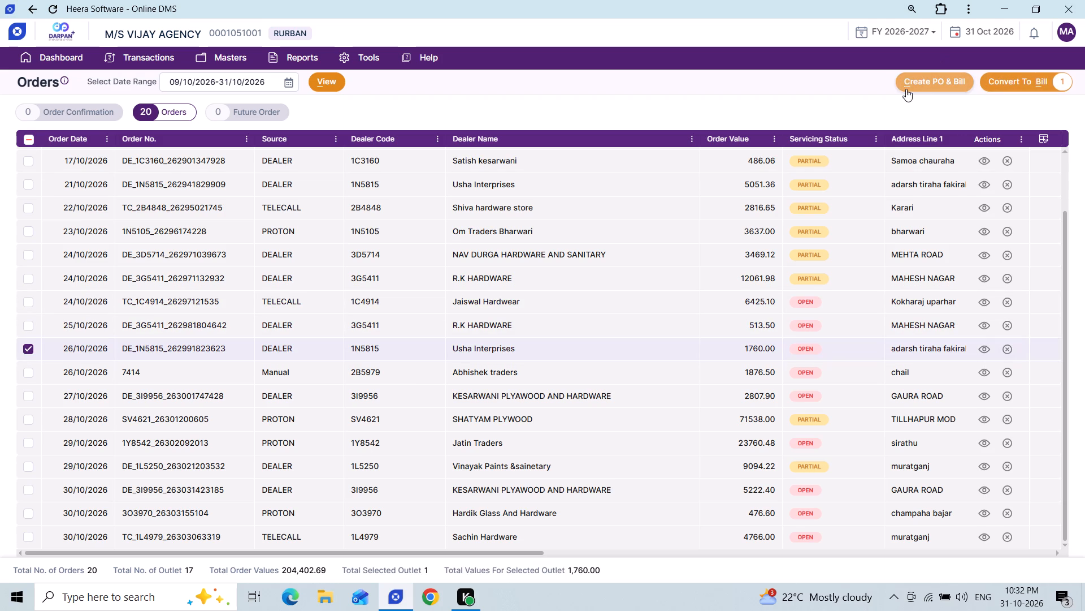
pyautogui.click(462, 104)
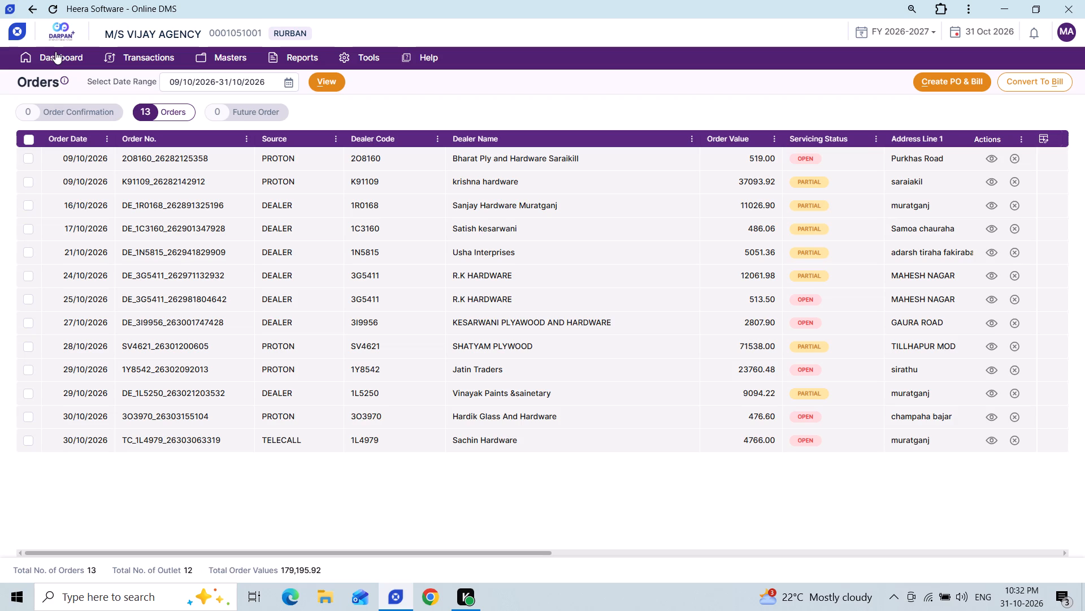
pyautogui.scroll(-5, 290, 188)
pyautogui.scroll(5, 292, 214)
pyautogui.scroll(-5, 292, 214)
pyautogui.scroll(5, 292, 214)
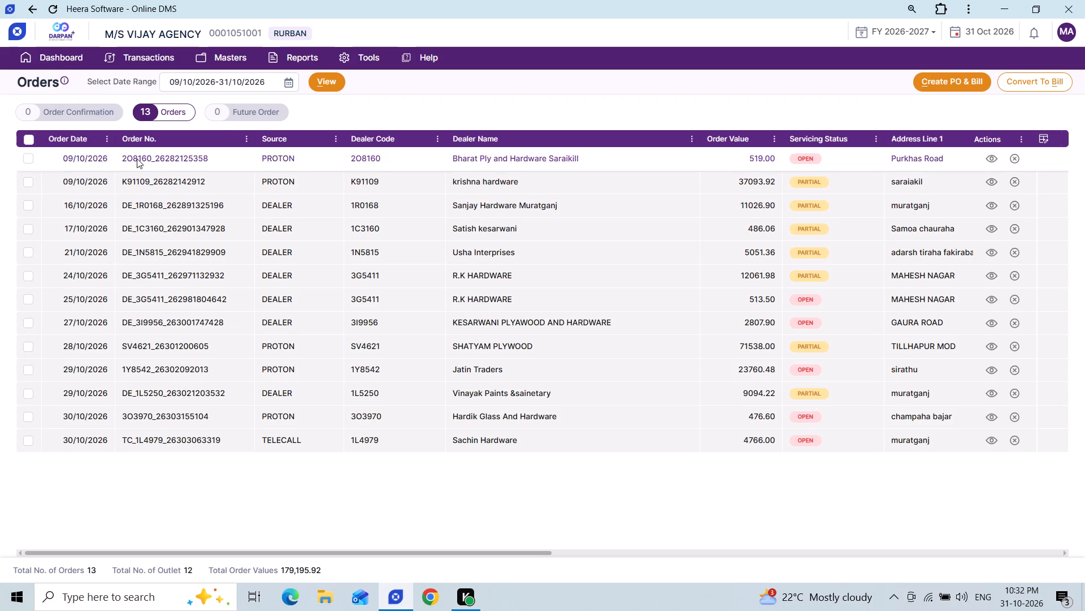
# Open the bills for printing from the Dashboard and select all the 31/10/2026 bills in the Sales list.
pyautogui.click(42, 54)
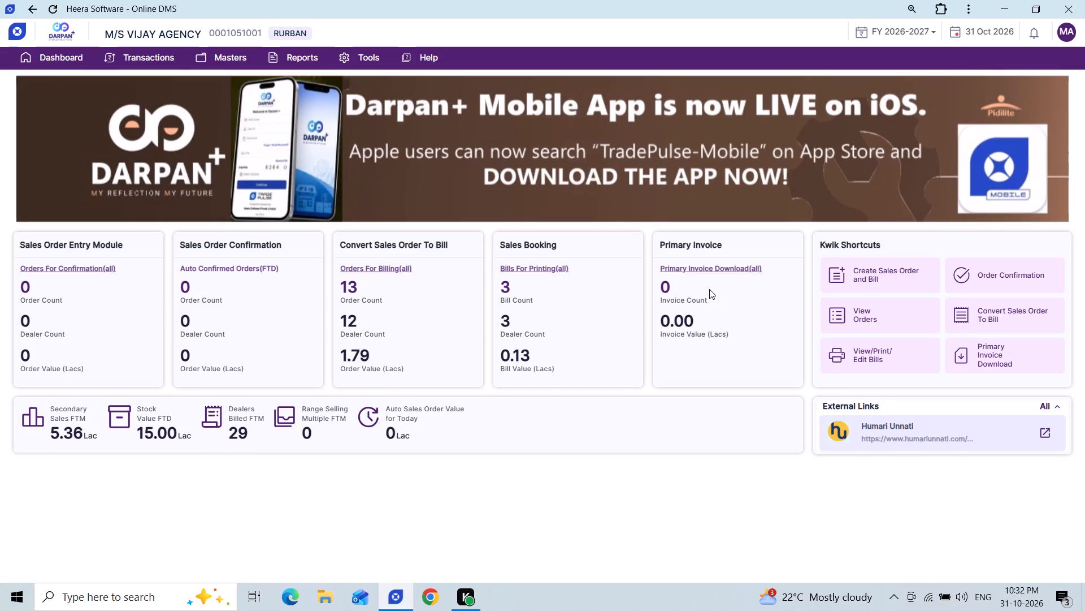
pyautogui.click(524, 269)
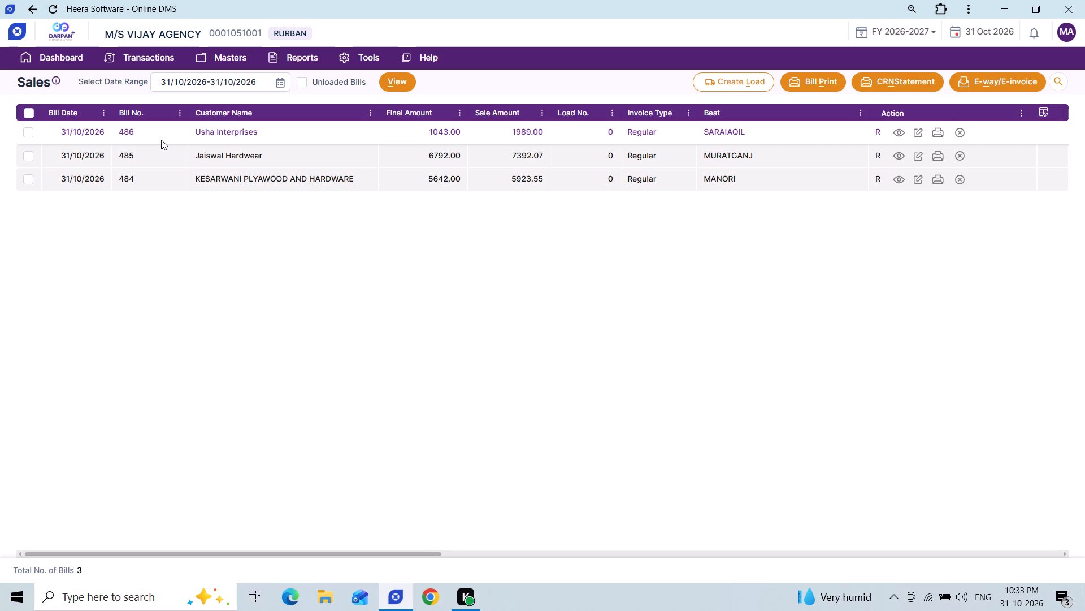
pyautogui.click(27, 113)
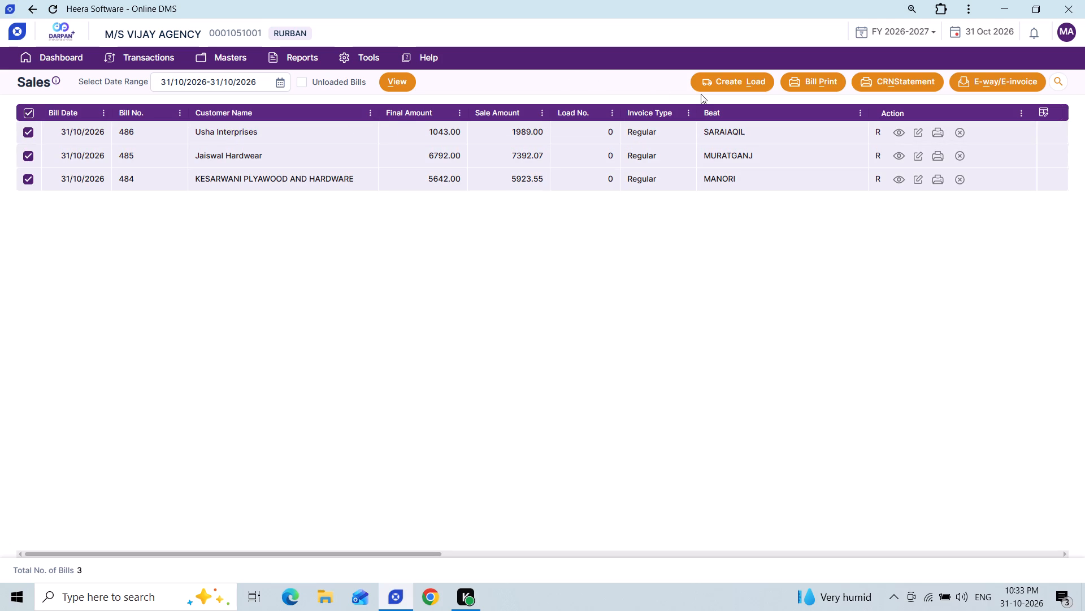
# Generate the bill print for the "____" series from bill 484 to bill 486.
pyautogui.click(821, 83)
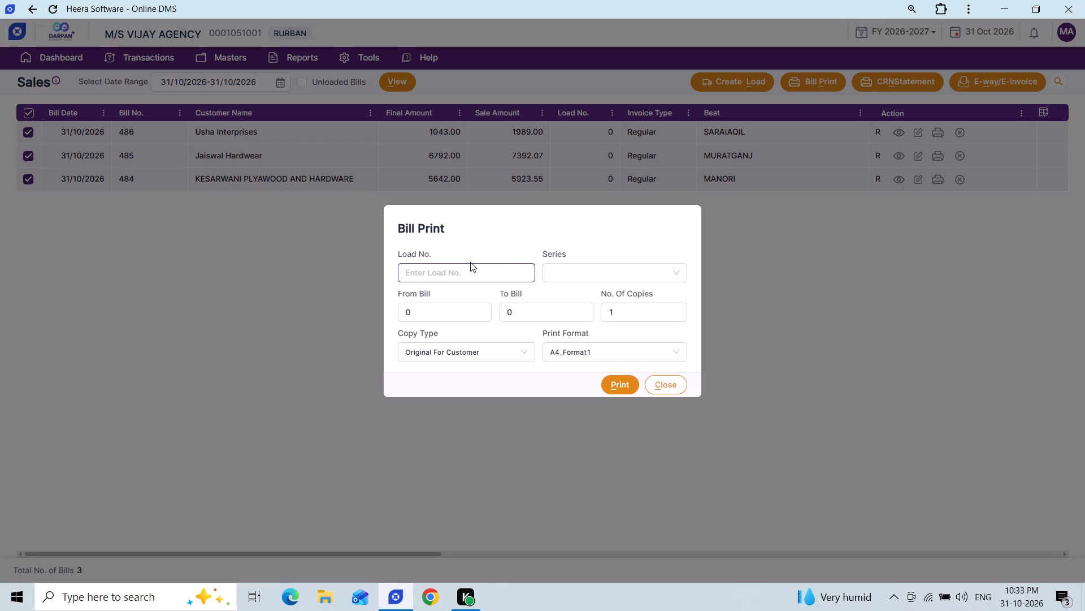
pyautogui.click(605, 273)
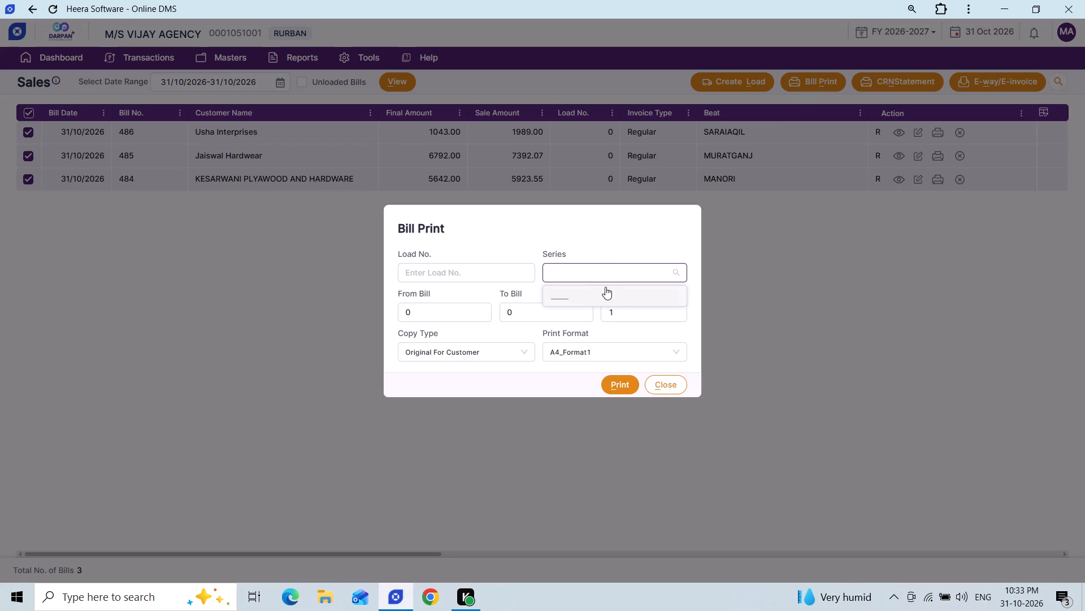
pyautogui.click(606, 289)
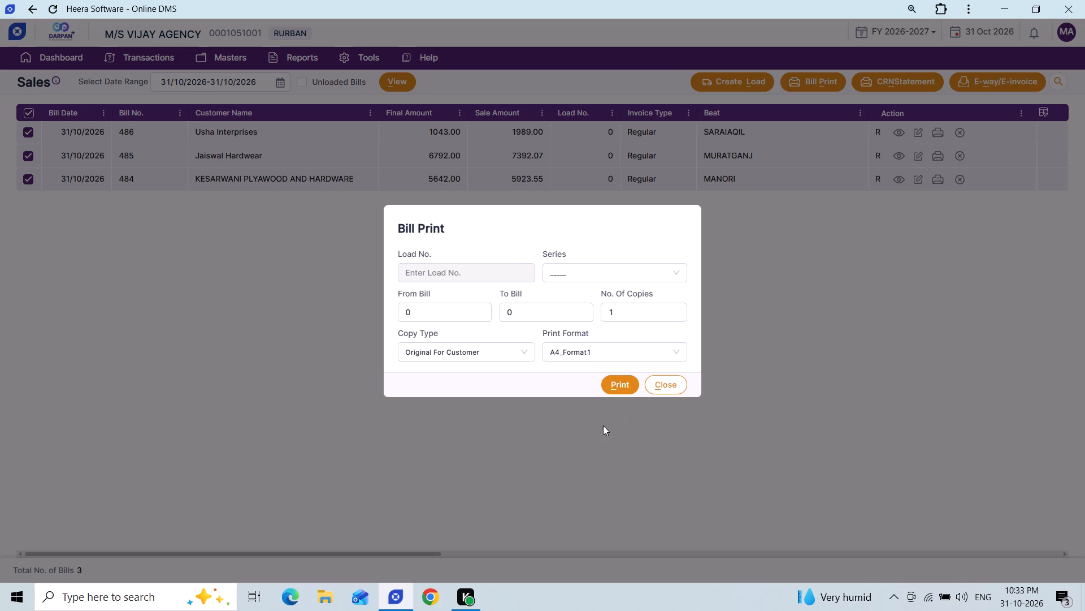
pyautogui.click(476, 320)
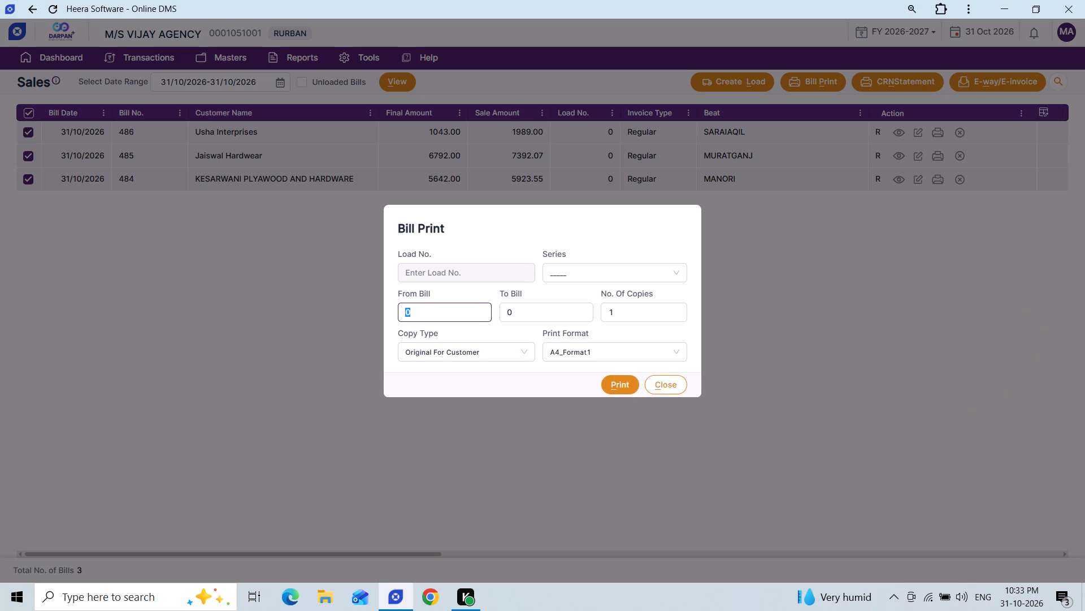
pyautogui.click(476, 320)
pyautogui.press('BackSpace')
pyautogui.write('384')
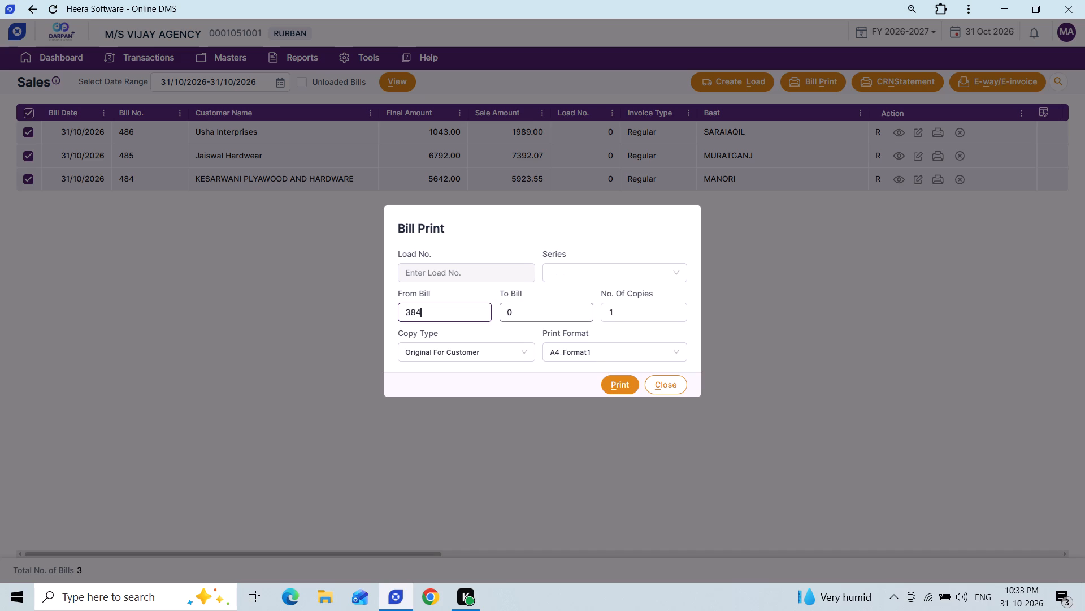
pyautogui.click(566, 311)
pyautogui.write('486')
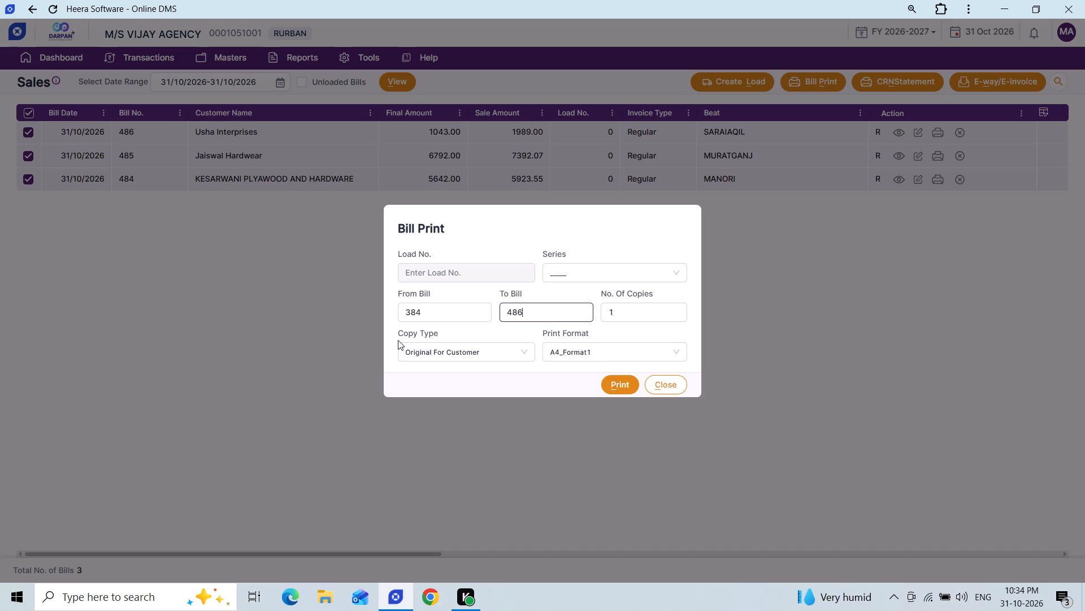
pyautogui.click(409, 312)
pyautogui.press('BackSpace')
pyautogui.write('484')
pyautogui.click(618, 382)
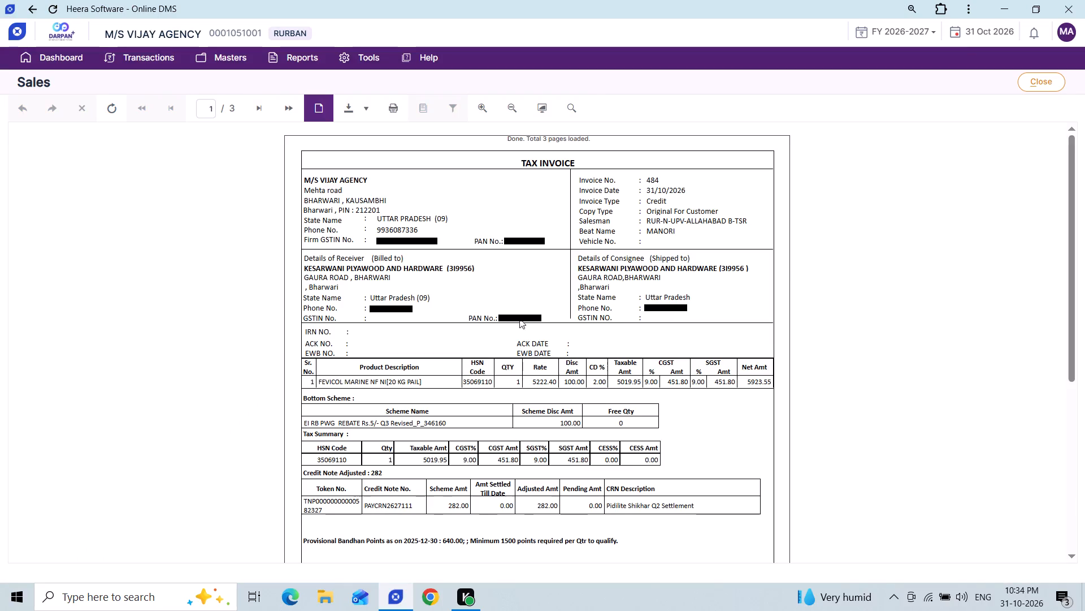
# Print all the generated tax invoices for bills 484 to 486.
pyautogui.click(393, 104)
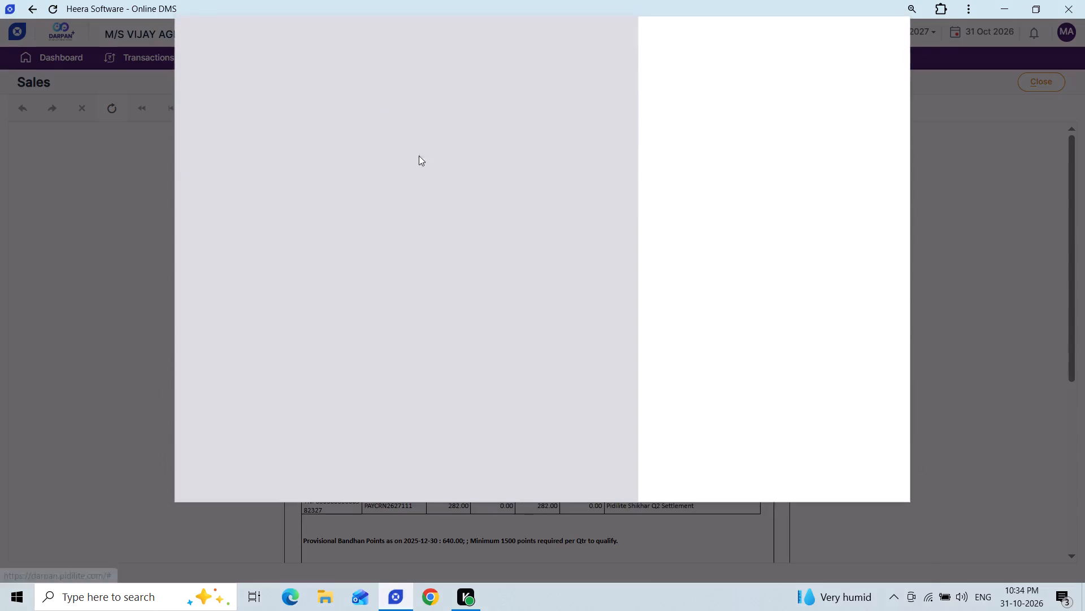
pyautogui.click(809, 468)
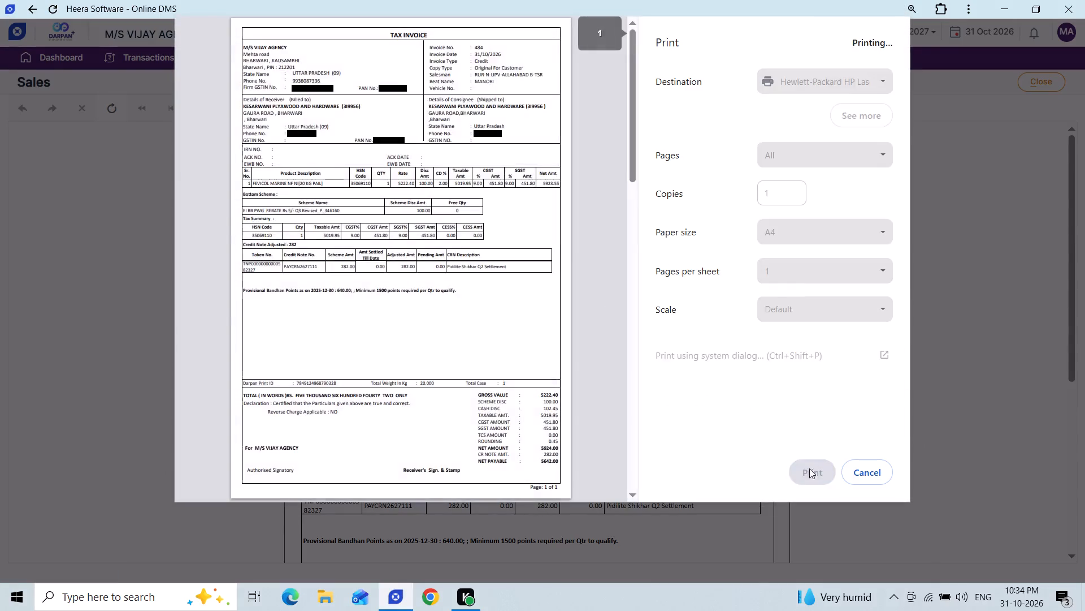
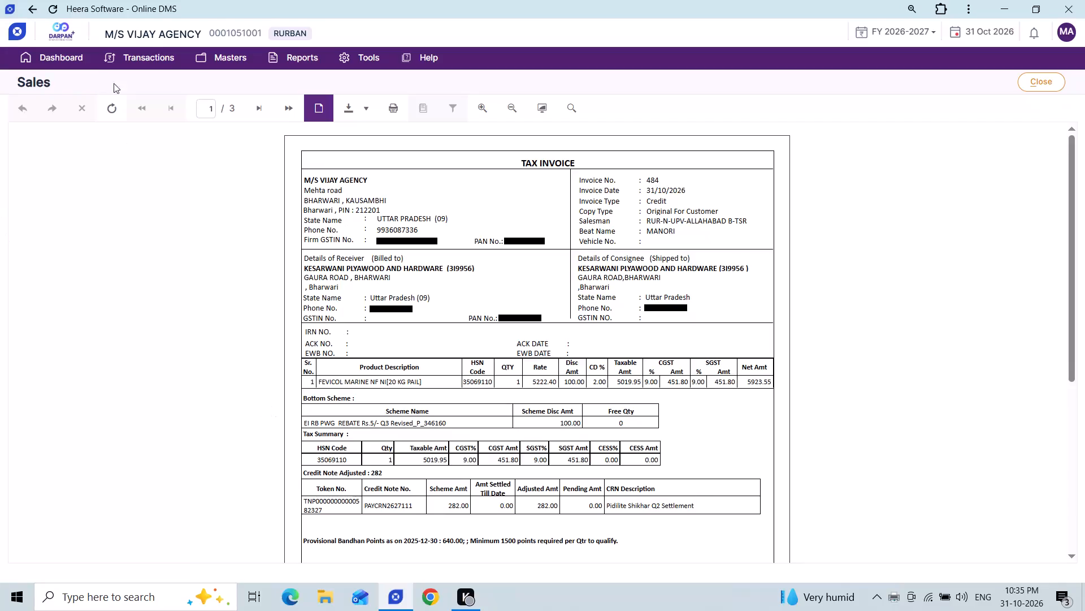
# Open all orders for billing from the Dashboard and check the product lines of Om Traders Bharwari's manual order 7422 in Cancel Order.
pyautogui.click(29, 58)
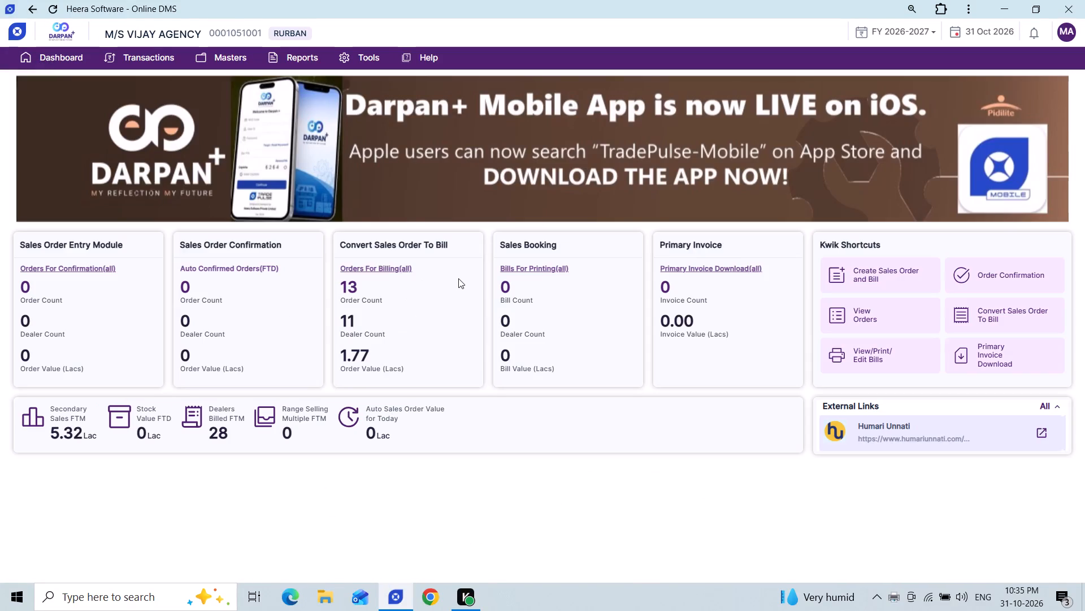
pyautogui.click(384, 273)
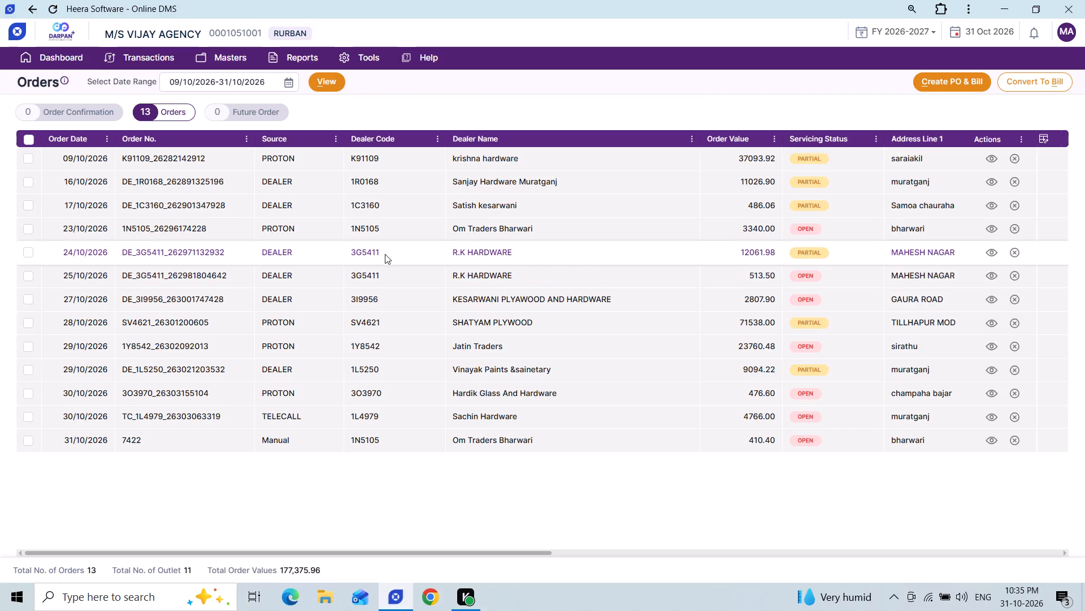
pyautogui.click(1013, 441)
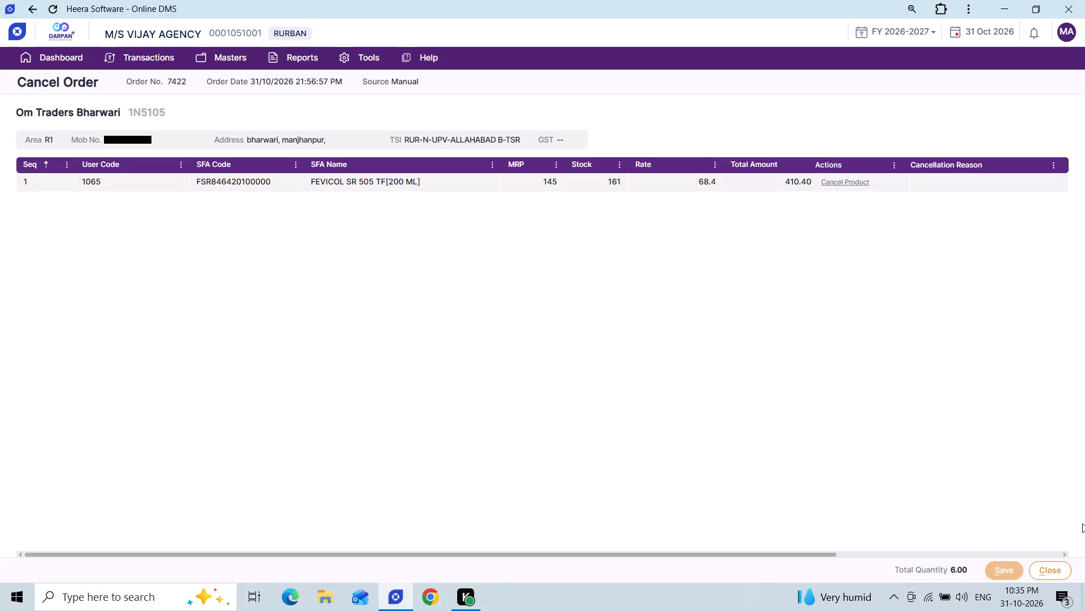
pyautogui.click(1053, 575)
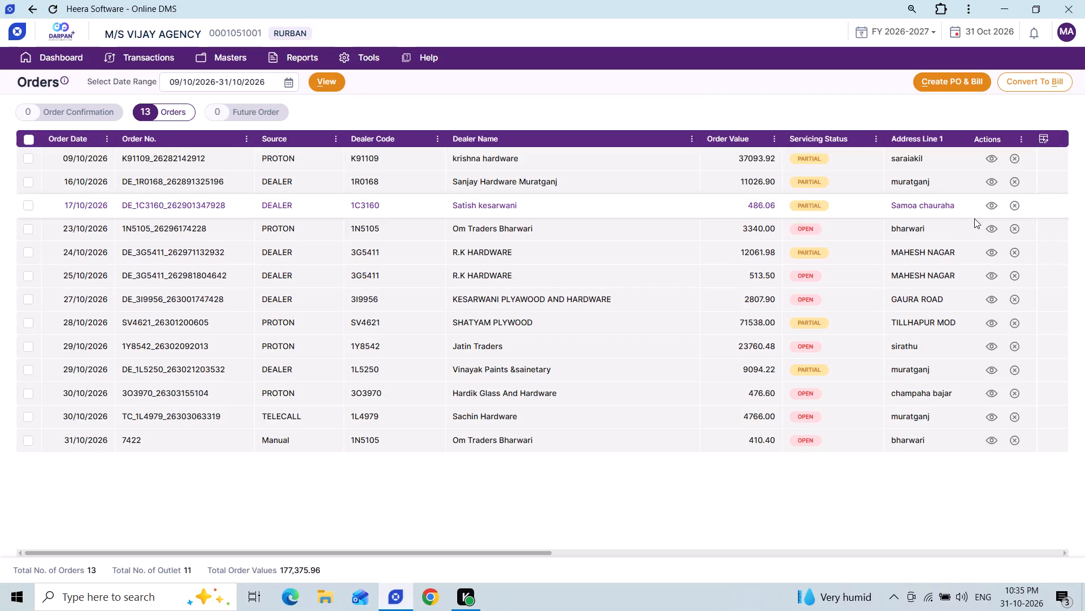
pyautogui.click(1010, 227)
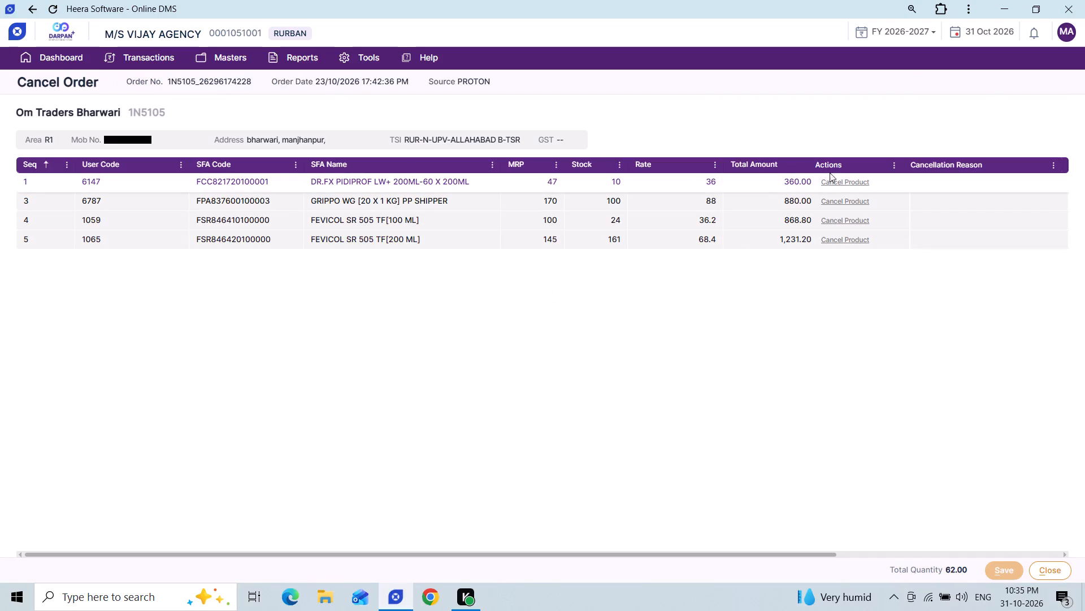
pyautogui.click(840, 180)
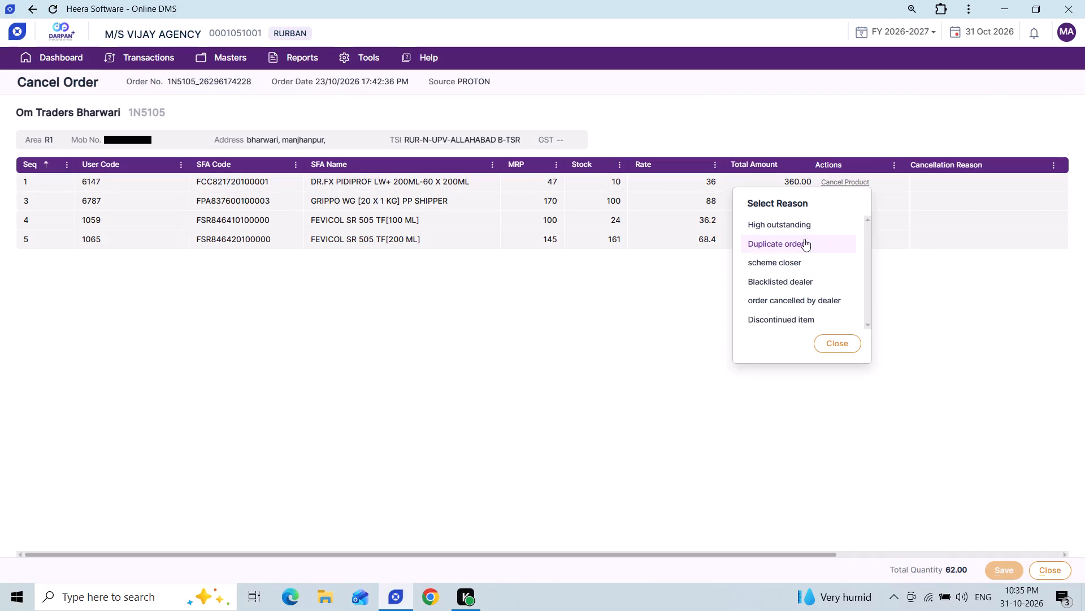
pyautogui.click(804, 239)
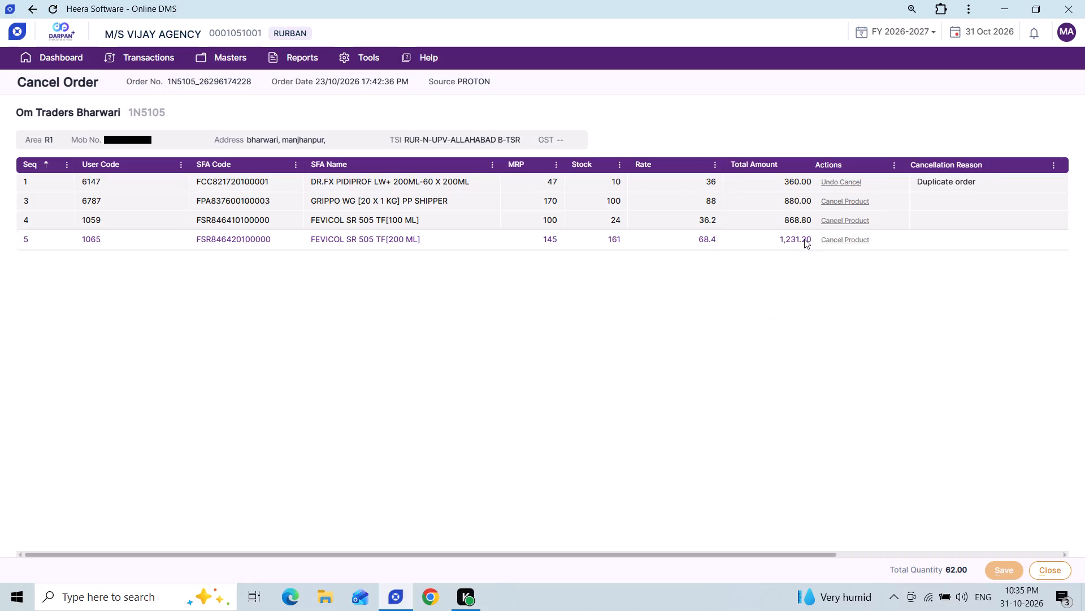
pyautogui.click(824, 203)
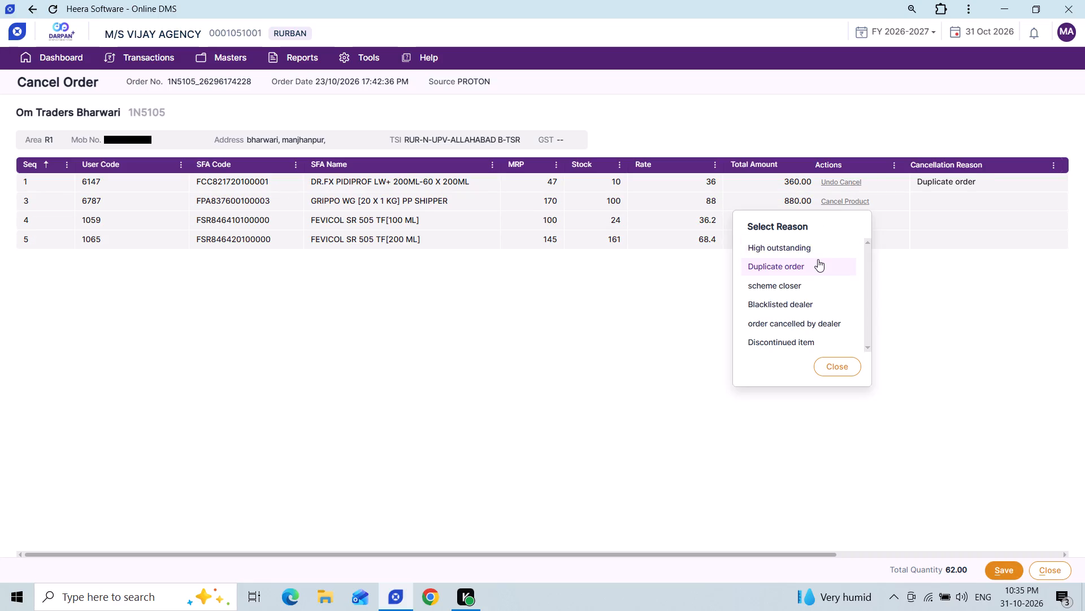
pyautogui.click(818, 259)
pyautogui.click(836, 223)
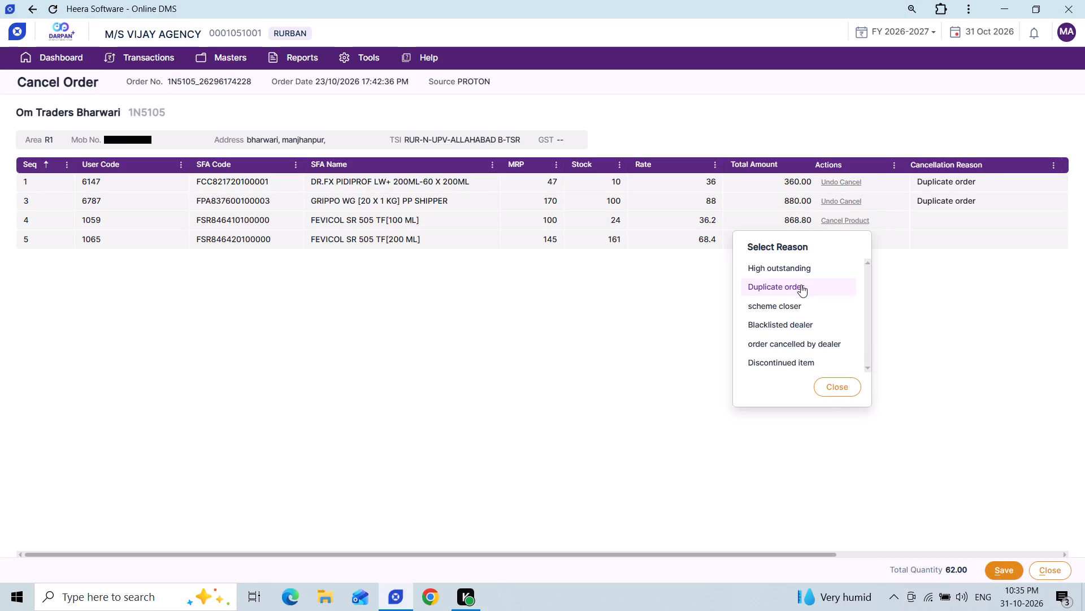
pyautogui.click(801, 285)
pyautogui.click(839, 240)
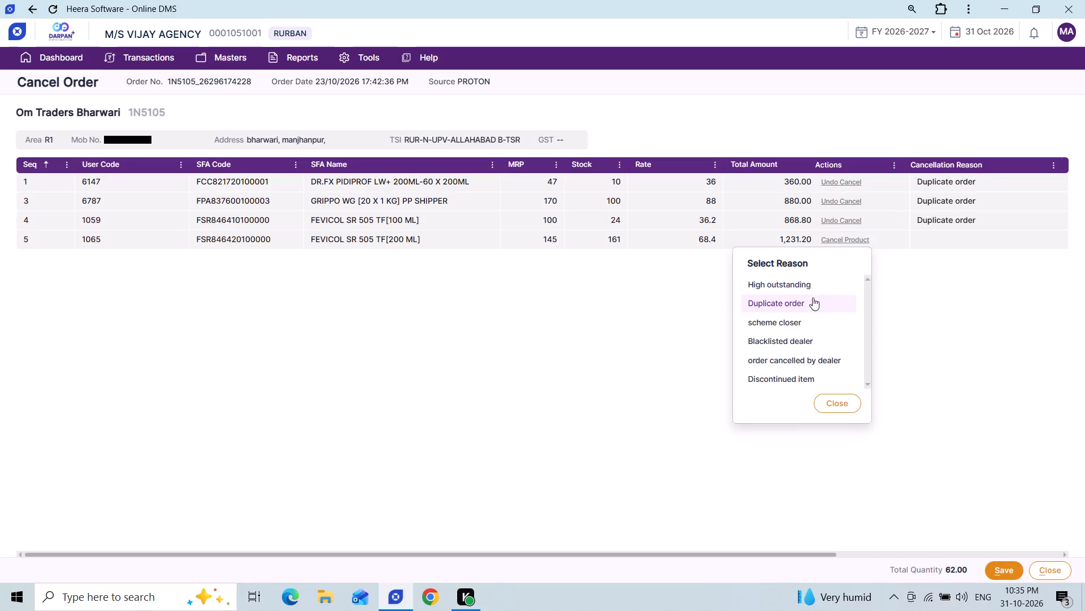
pyautogui.click(812, 300)
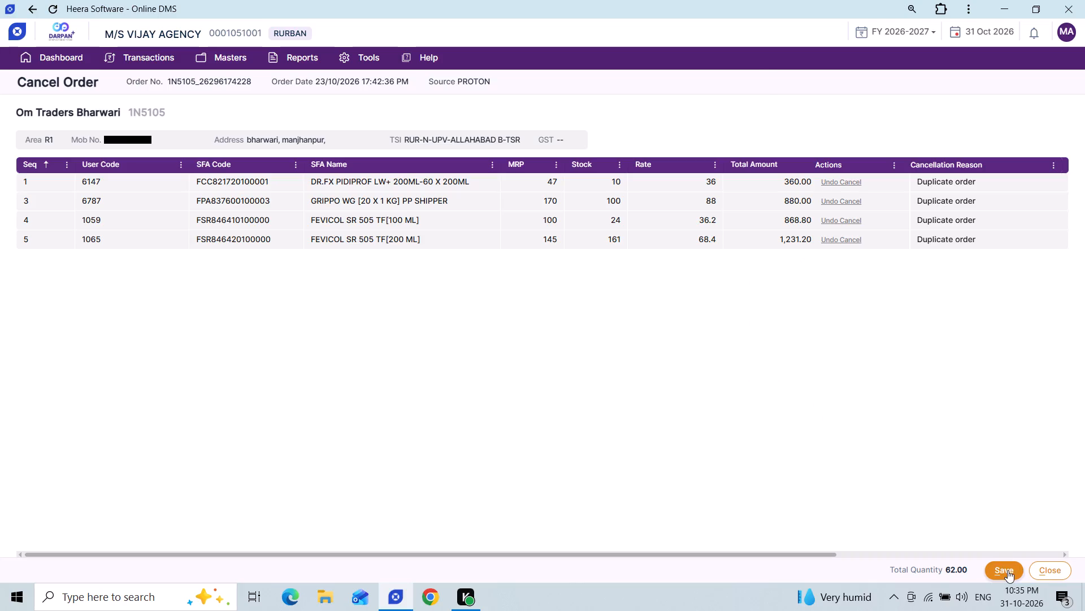
pyautogui.click(1008, 570)
pyautogui.click(1012, 166)
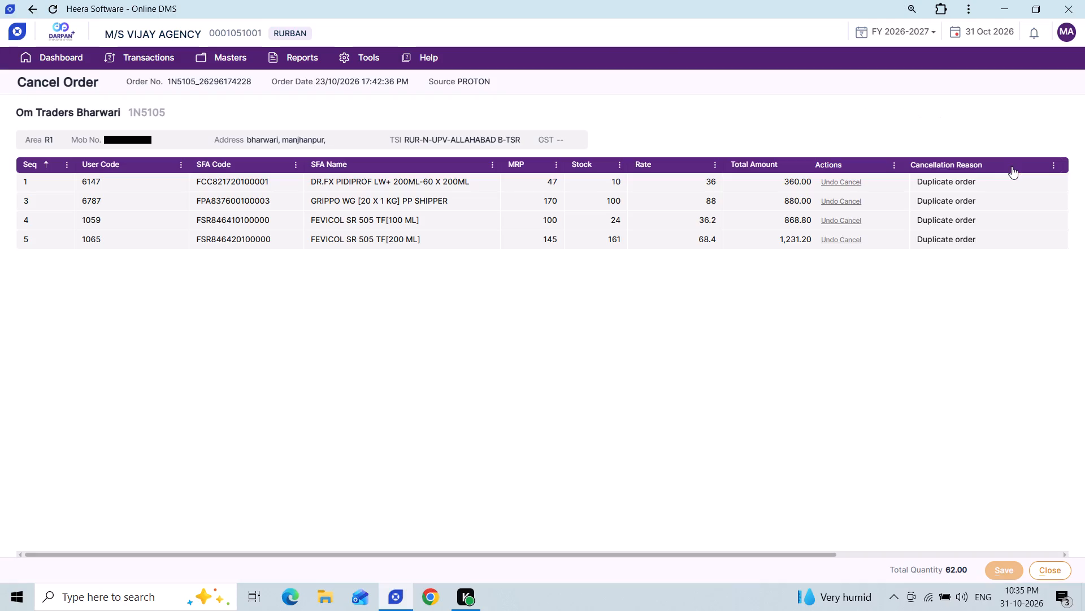
pyautogui.click(1061, 573)
pyautogui.scroll(-4, 808, 286)
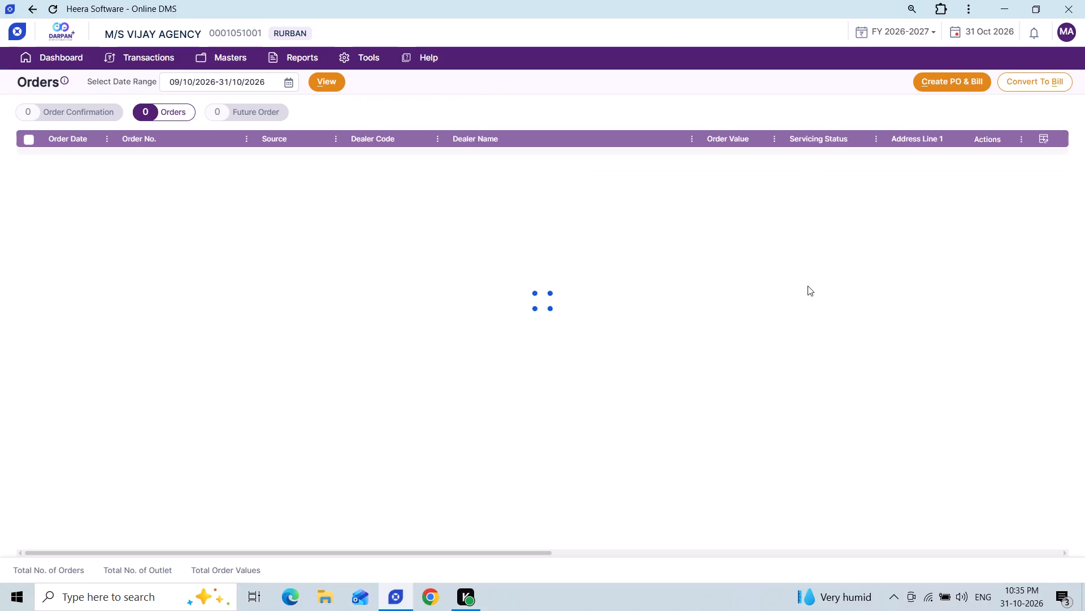
pyautogui.scroll(-1, 808, 286)
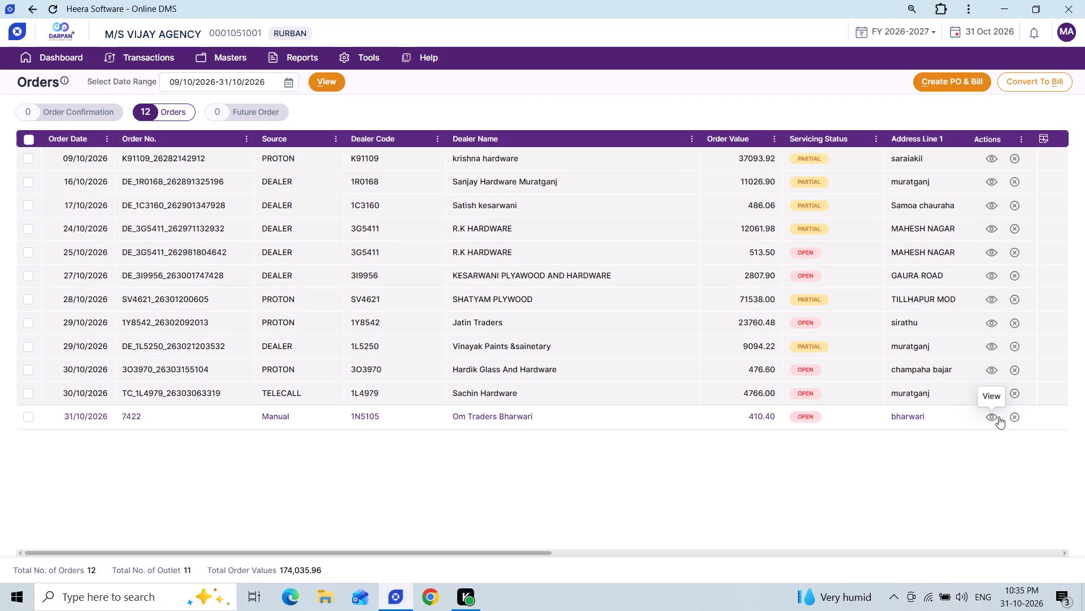
pyautogui.click(1013, 415)
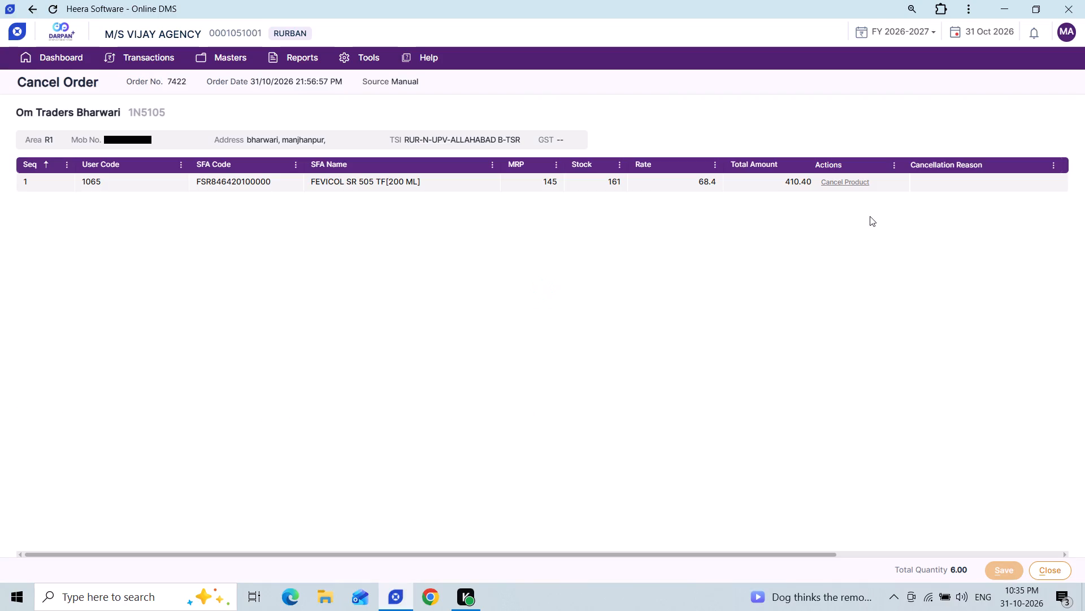
pyautogui.click(857, 183)
pyautogui.click(805, 240)
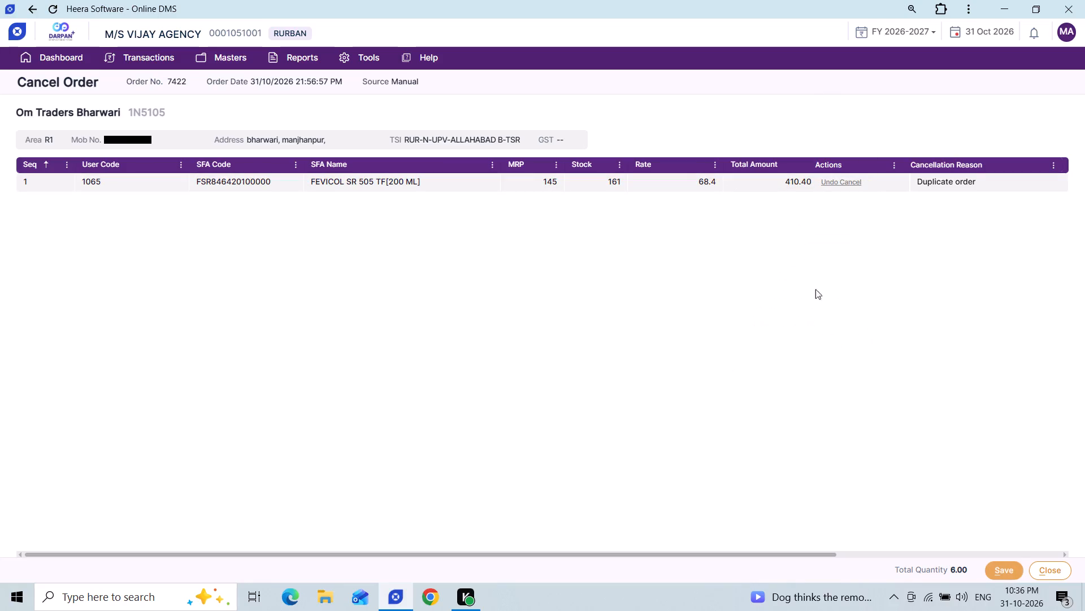
pyautogui.click(1009, 571)
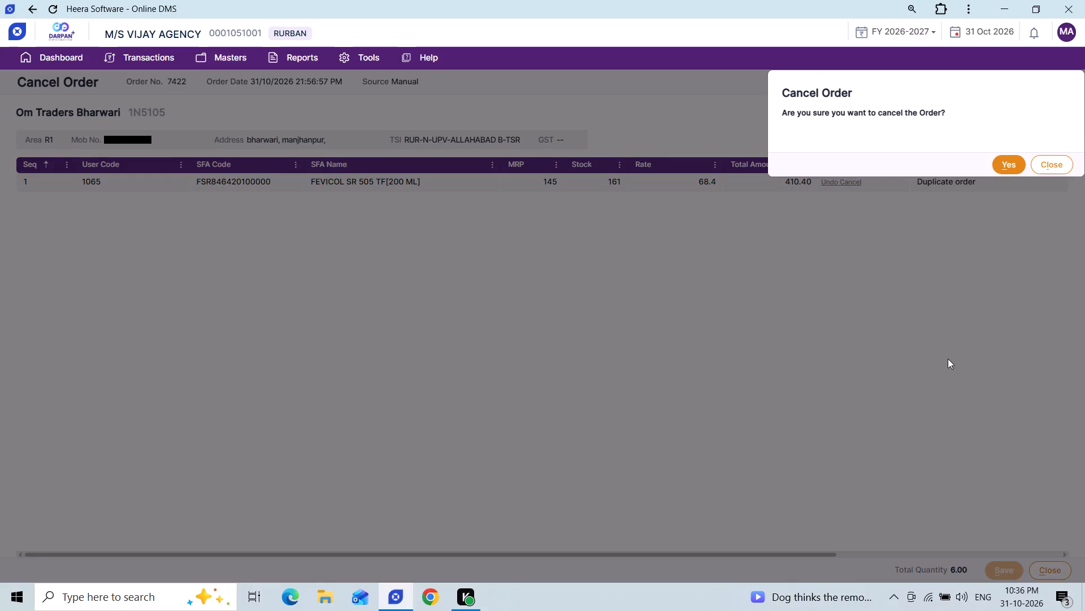
pyautogui.click(1010, 158)
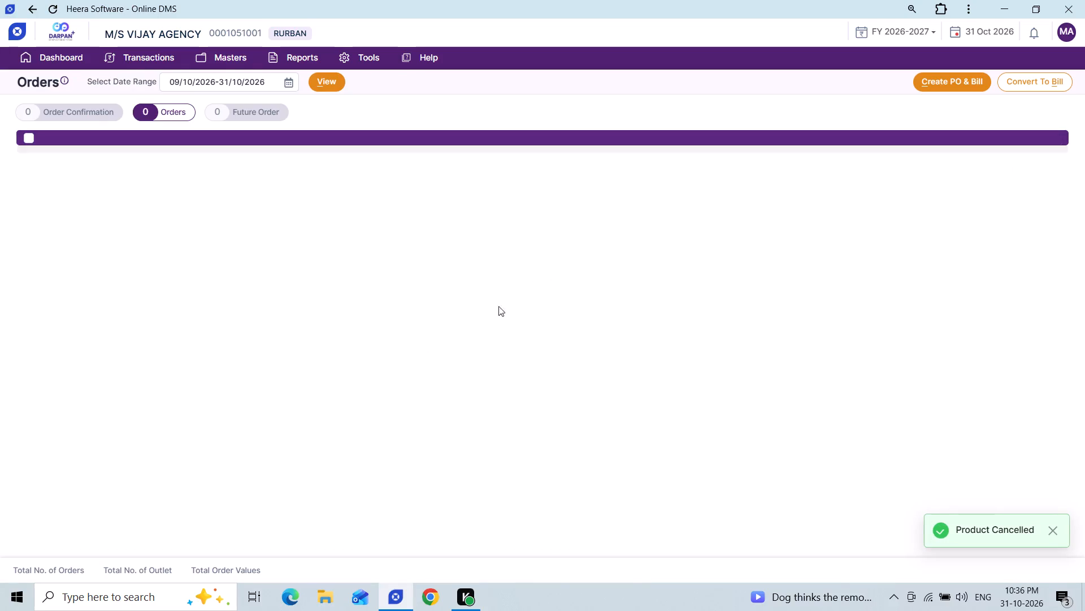
pyautogui.click(1056, 530)
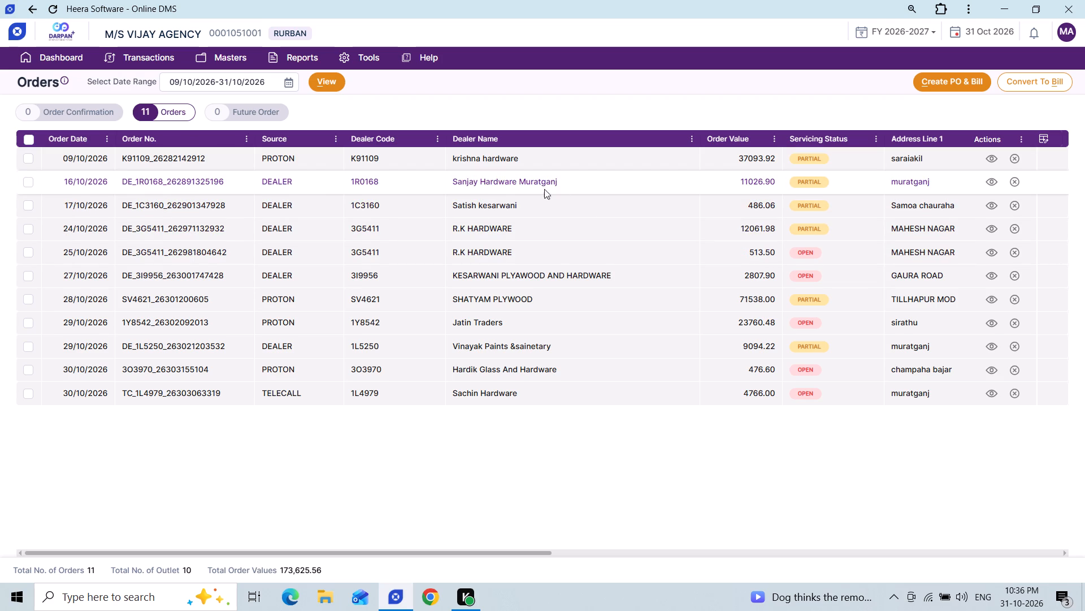
# Reopen the orders for billing from the Dashboard and examine stock and balance quantities in R.K HARDWARE's 24/10/2026 order.
pyautogui.click(46, 58)
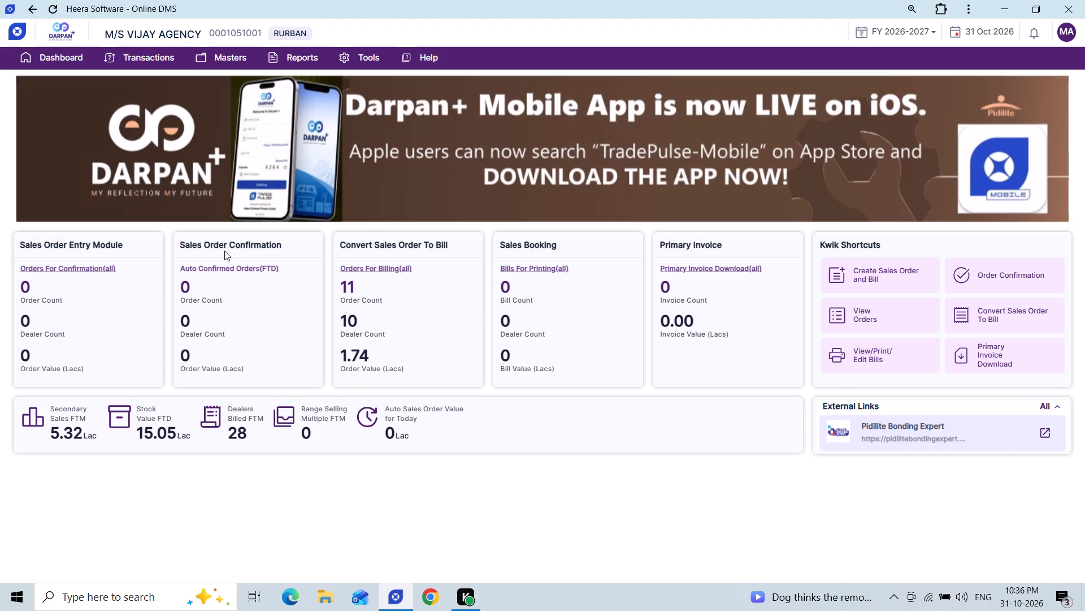
pyautogui.click(372, 273)
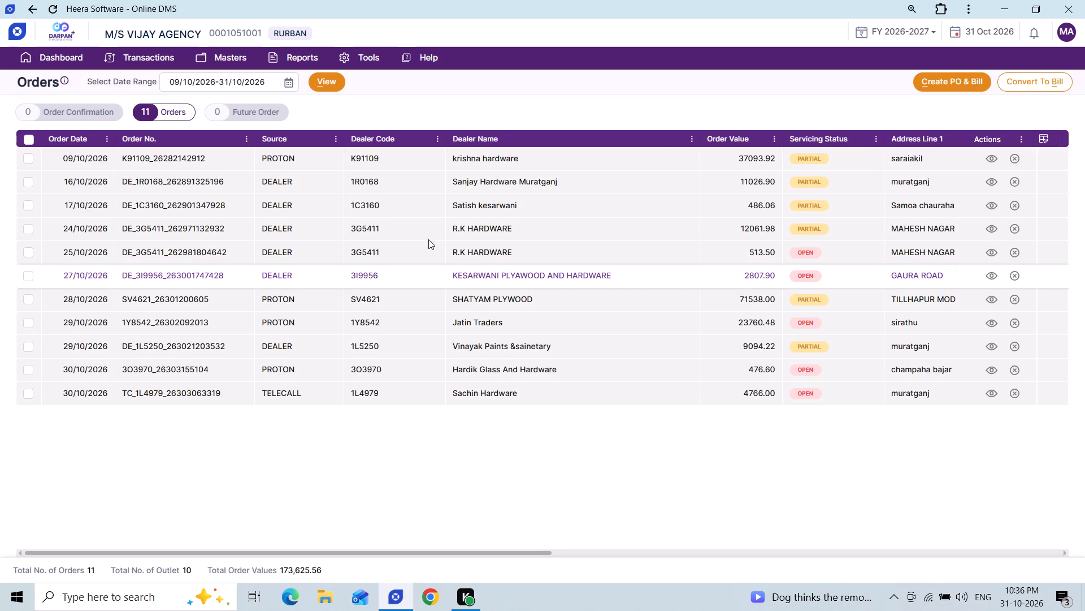
pyautogui.click(984, 225)
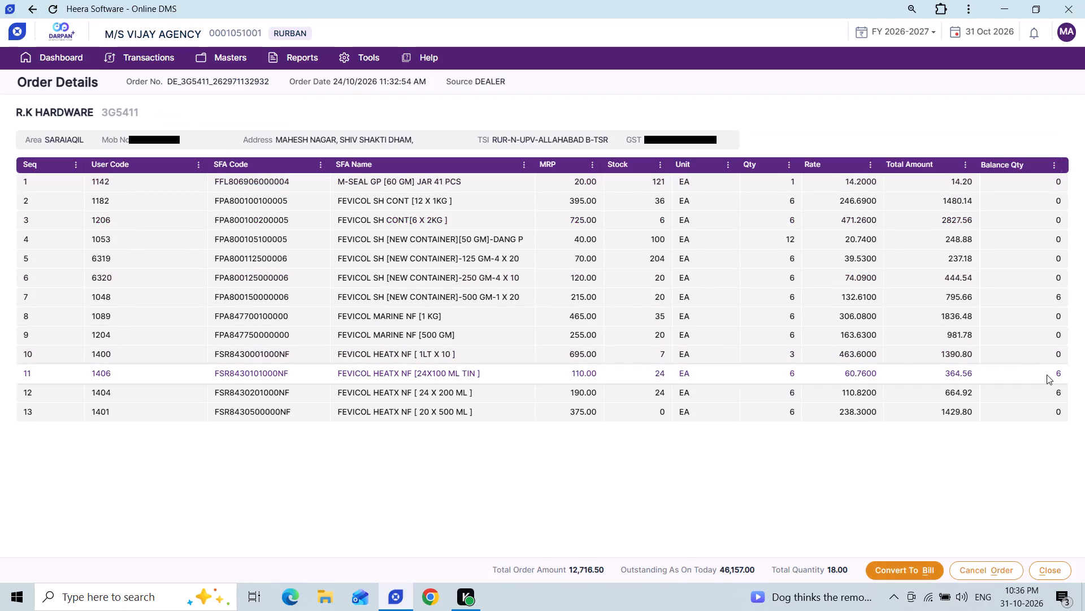
pyautogui.click(1052, 566)
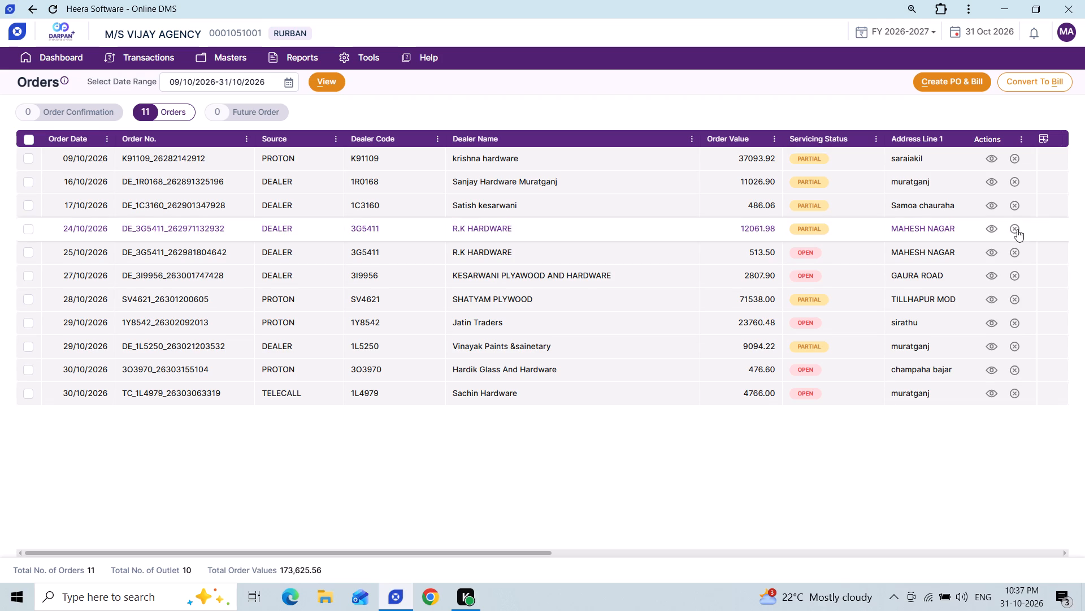
pyautogui.click(991, 227)
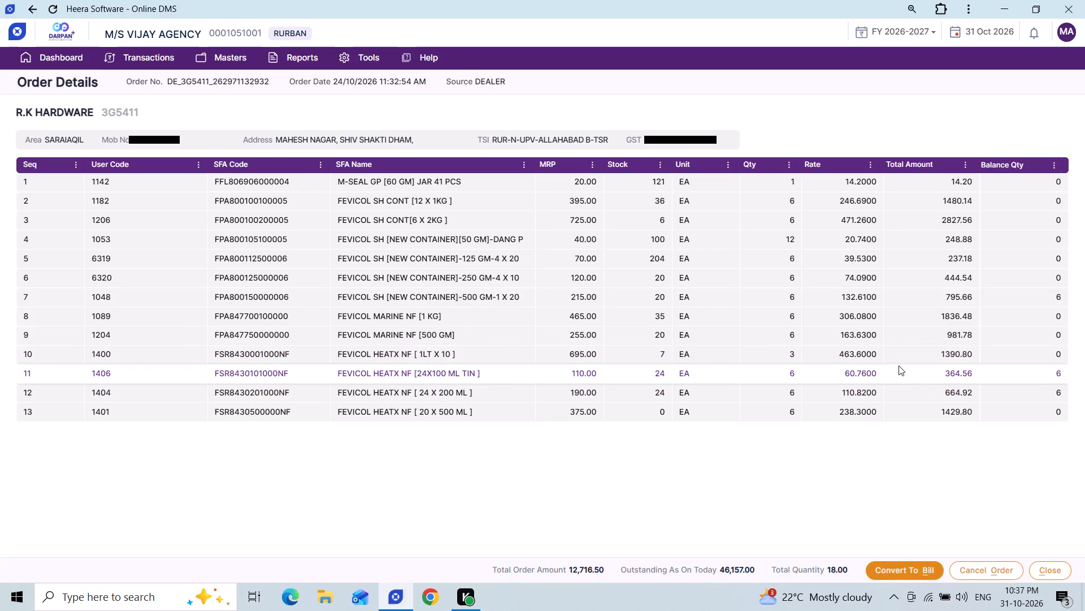
pyautogui.click(1048, 573)
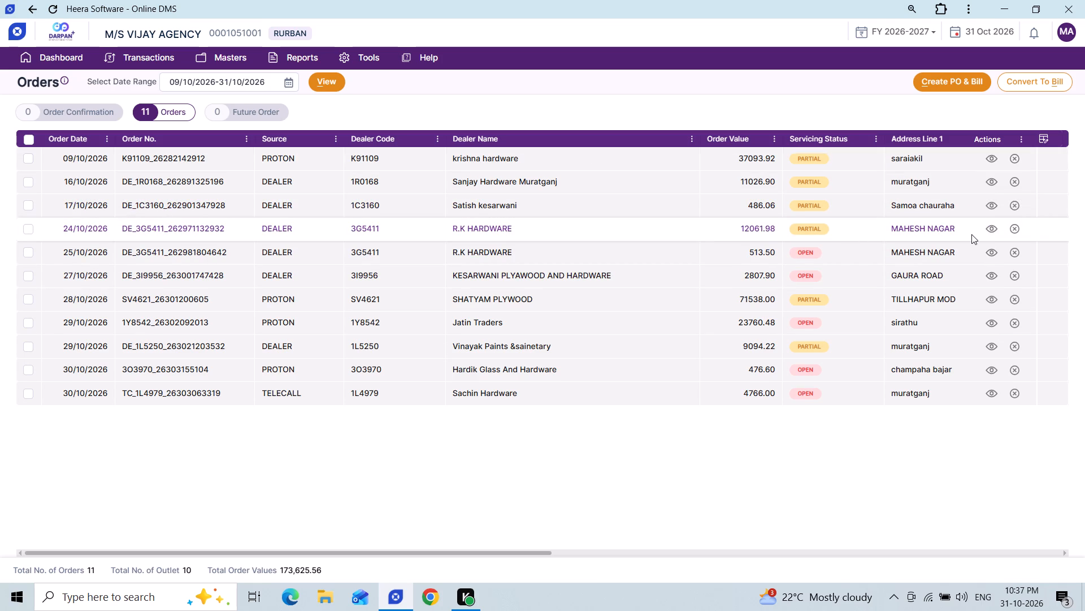
pyautogui.click(1014, 231)
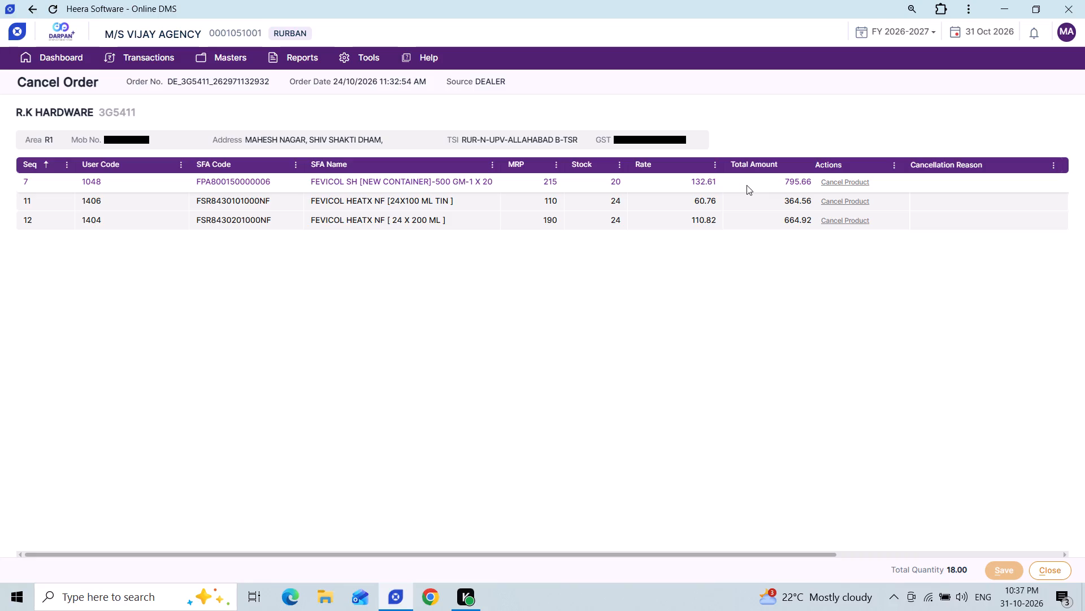
pyautogui.click(840, 182)
pyautogui.click(795, 242)
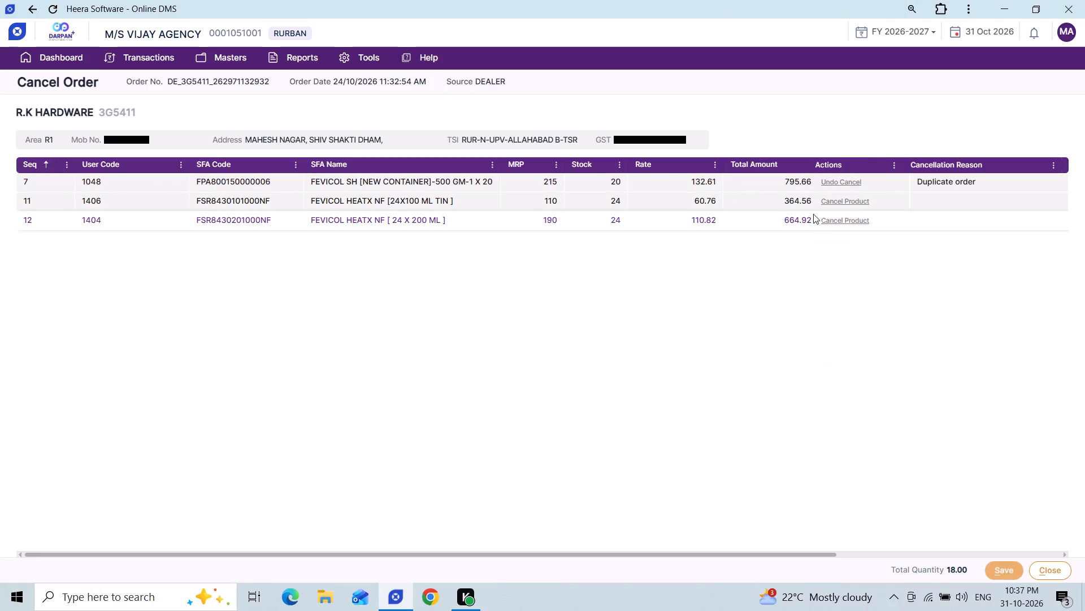
pyautogui.click(830, 201)
pyautogui.click(782, 255)
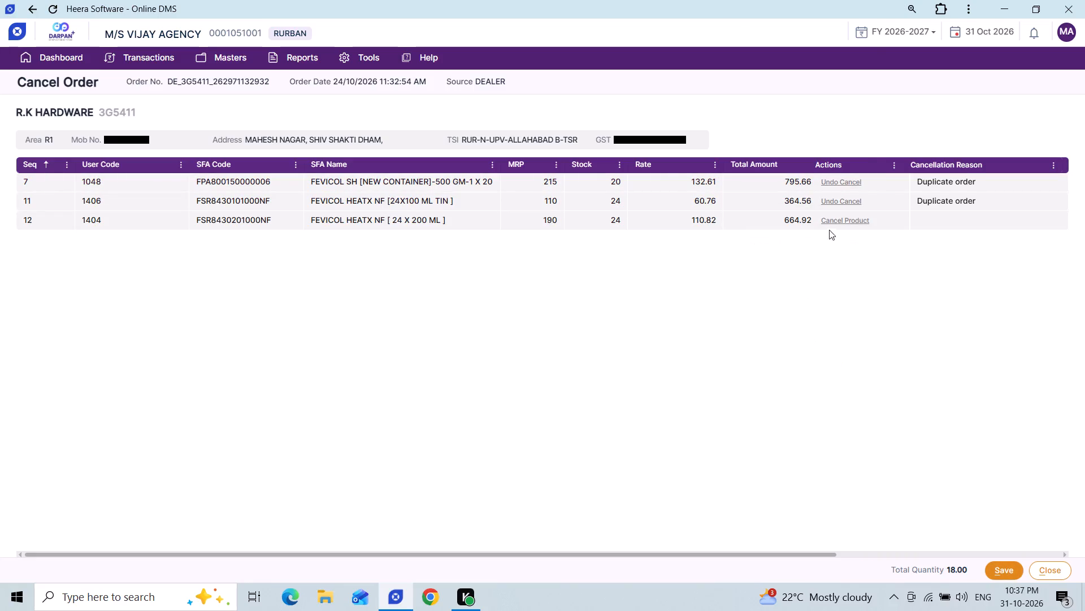
pyautogui.click(837, 222)
pyautogui.click(805, 277)
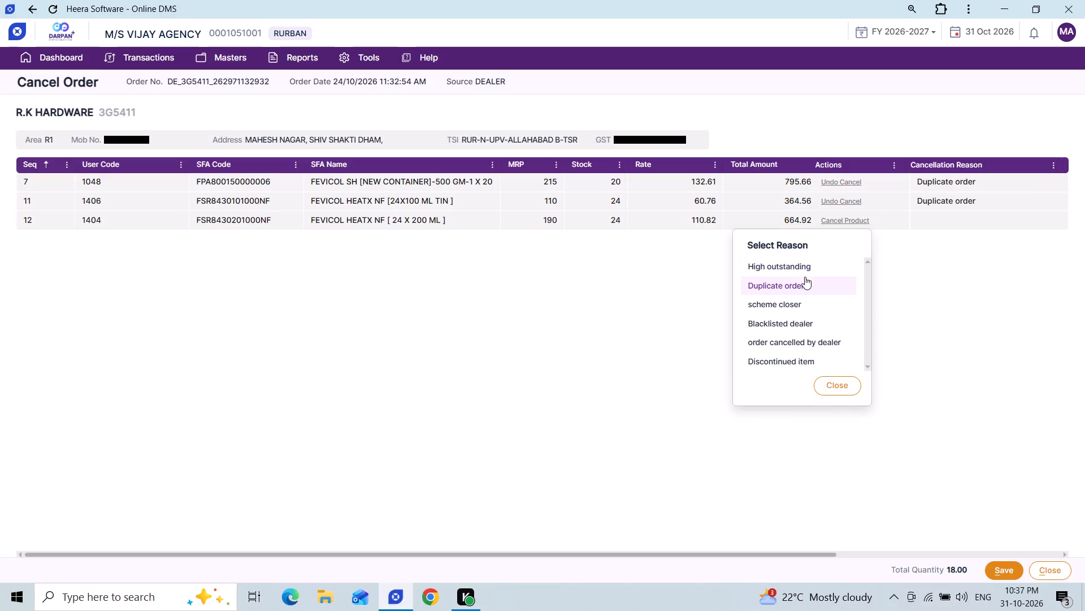
pyautogui.click(1006, 562)
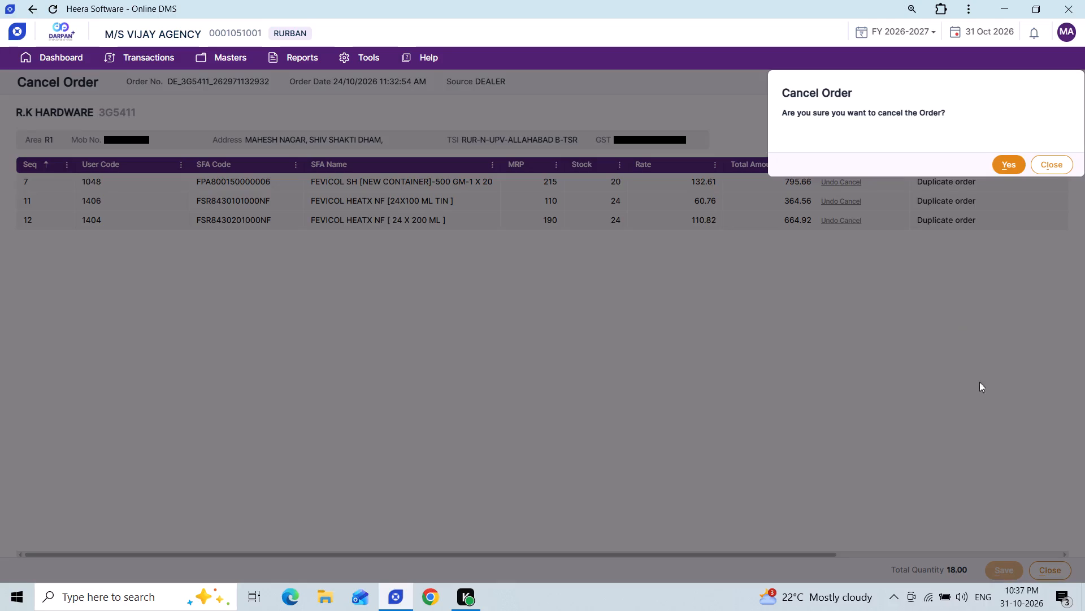
pyautogui.click(1008, 165)
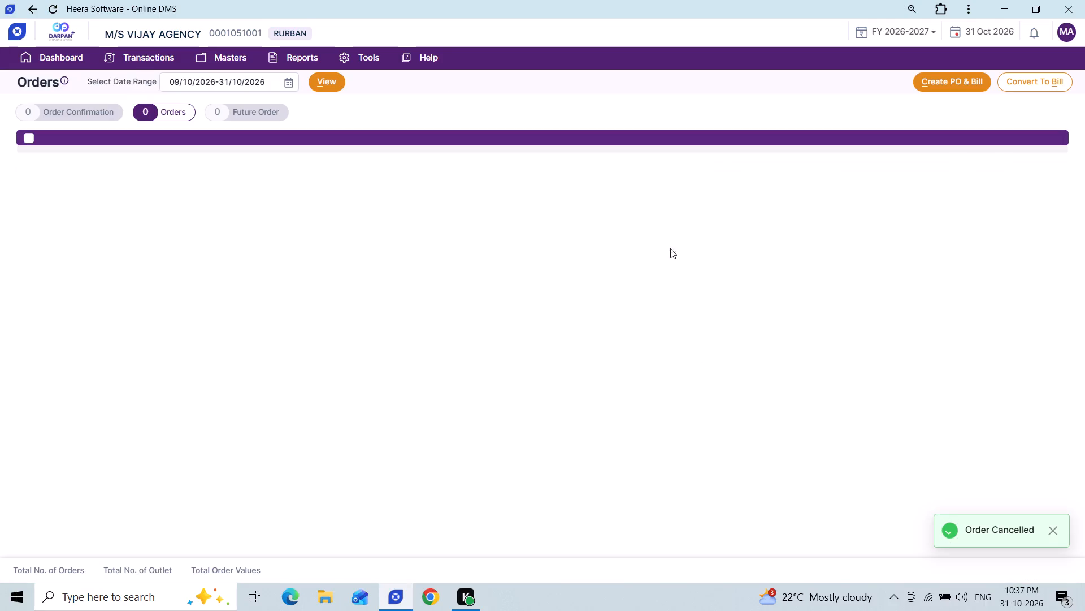
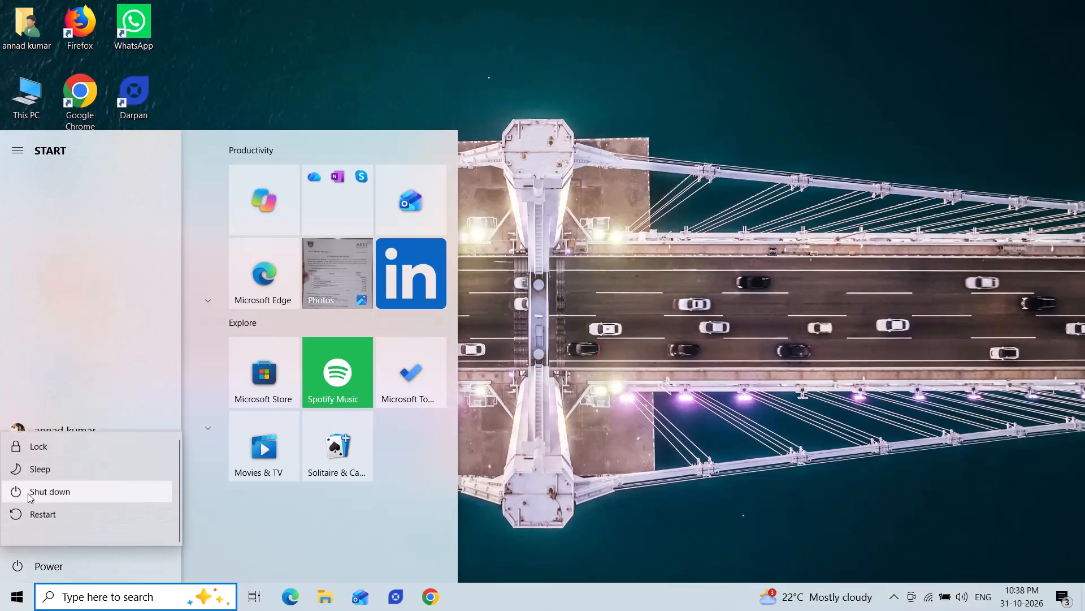
# Shut down the computer.
pyautogui.click(51, 487)
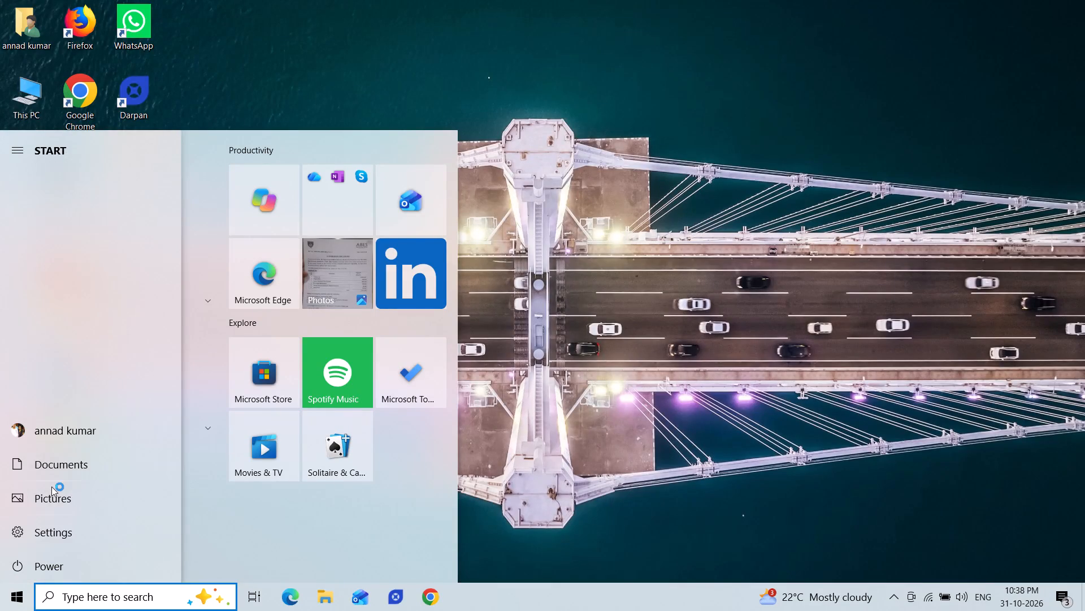